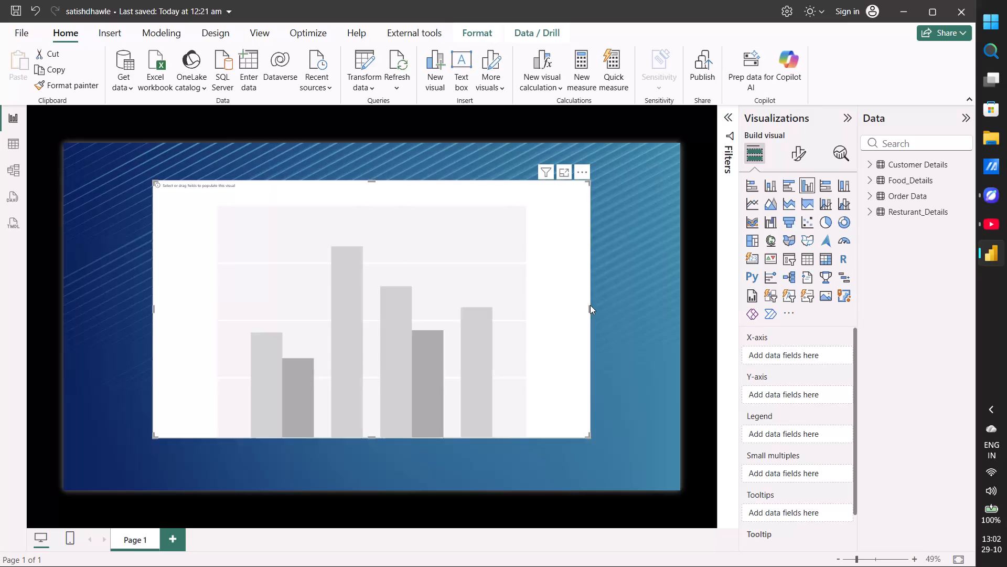
Move the empty clustered column chart so it is centred horizontally on the page.
left_click_drag(570, 272, 534, 274)
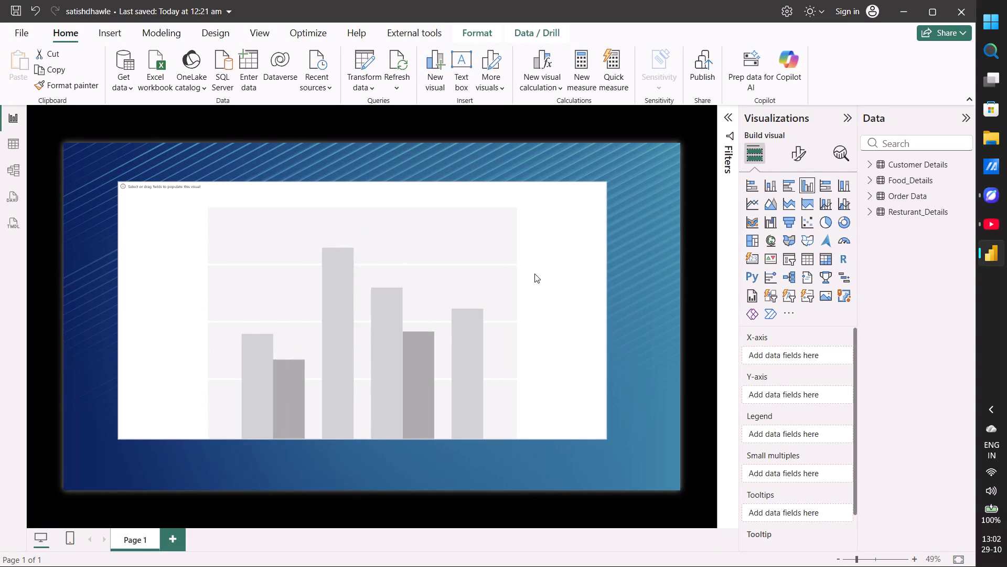
left_click_drag(534, 274, 545, 274)
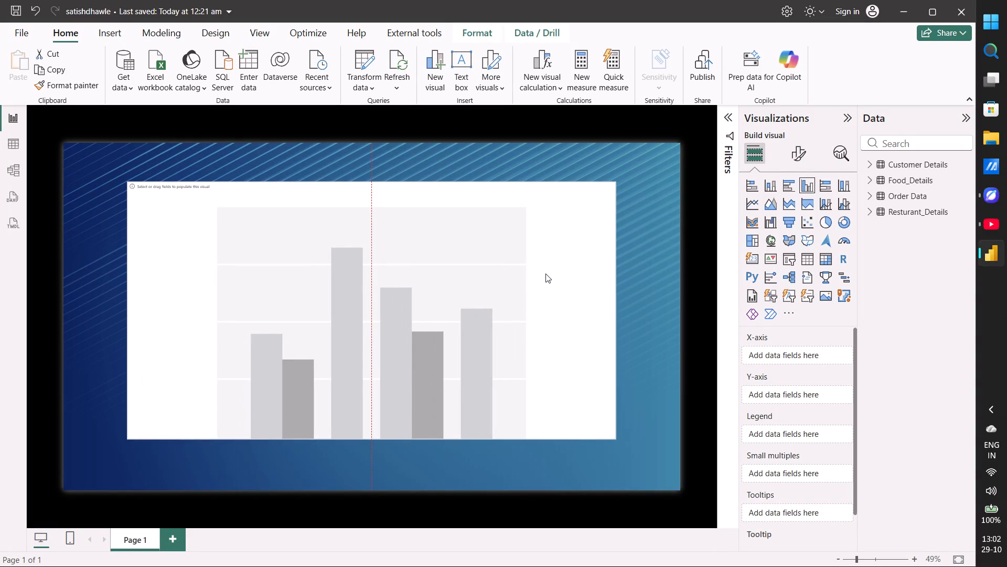
left_click(651, 296)
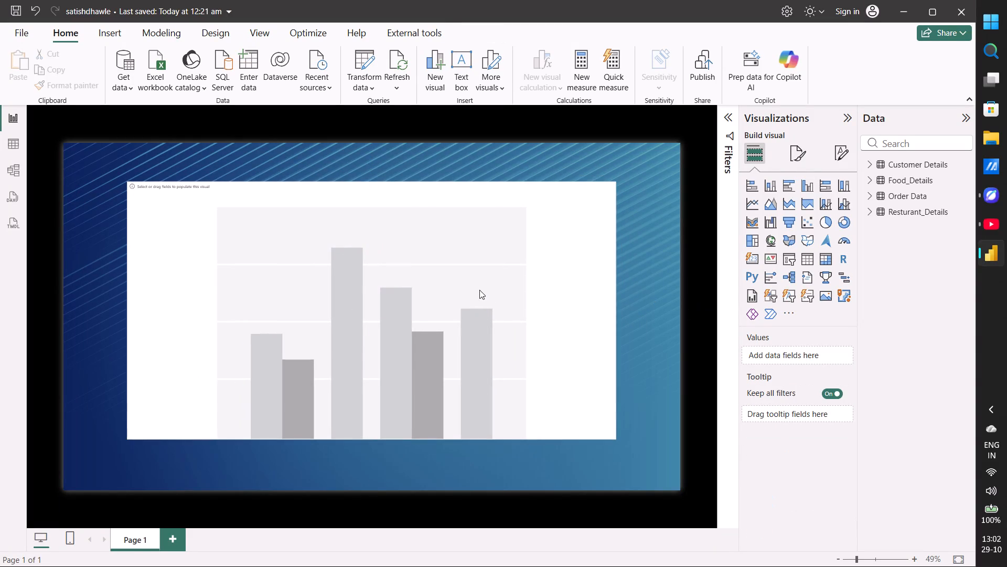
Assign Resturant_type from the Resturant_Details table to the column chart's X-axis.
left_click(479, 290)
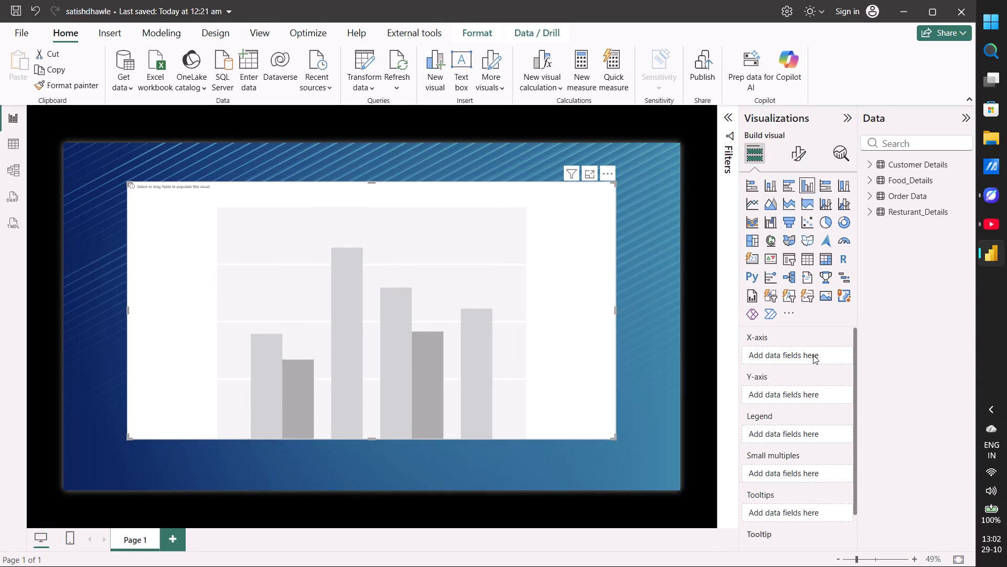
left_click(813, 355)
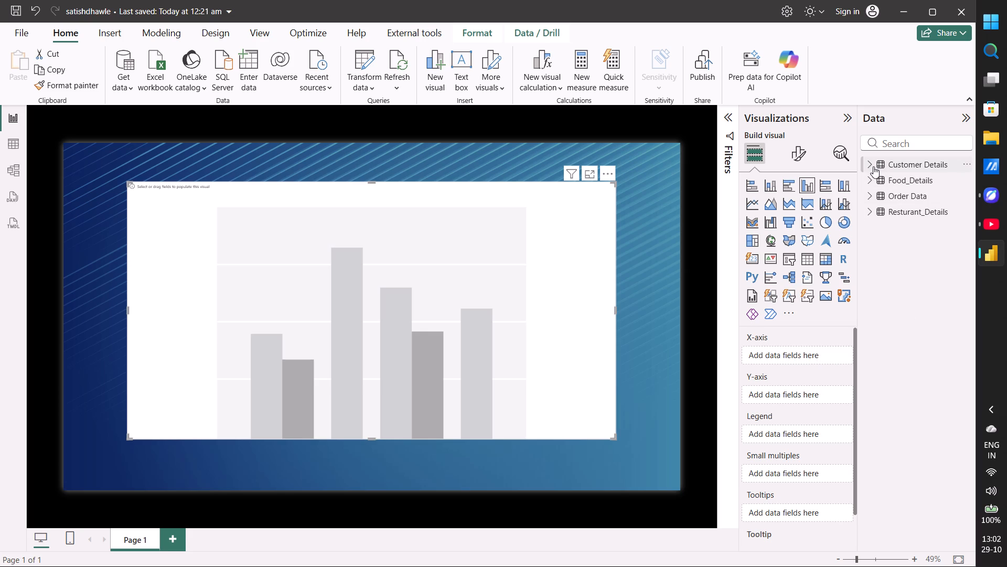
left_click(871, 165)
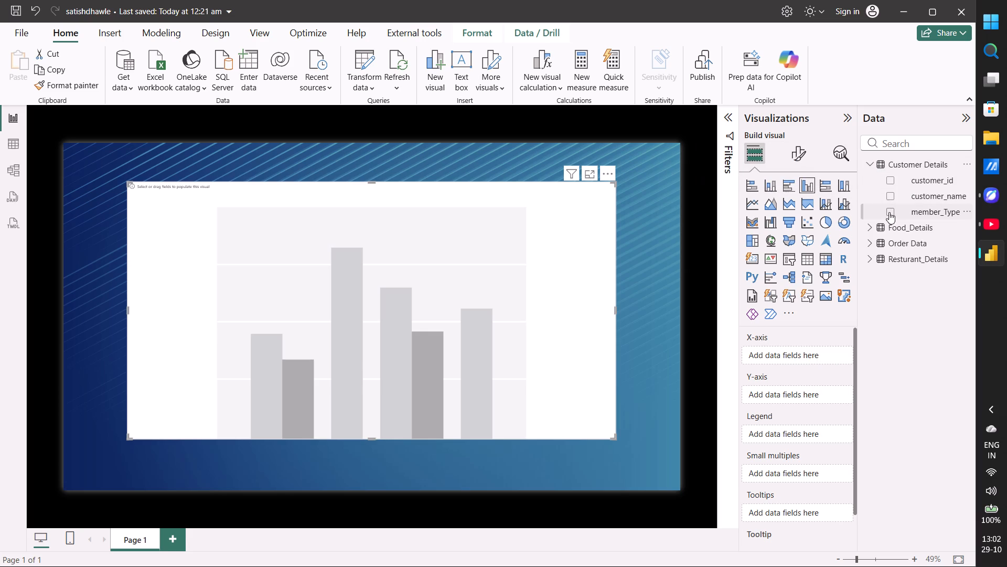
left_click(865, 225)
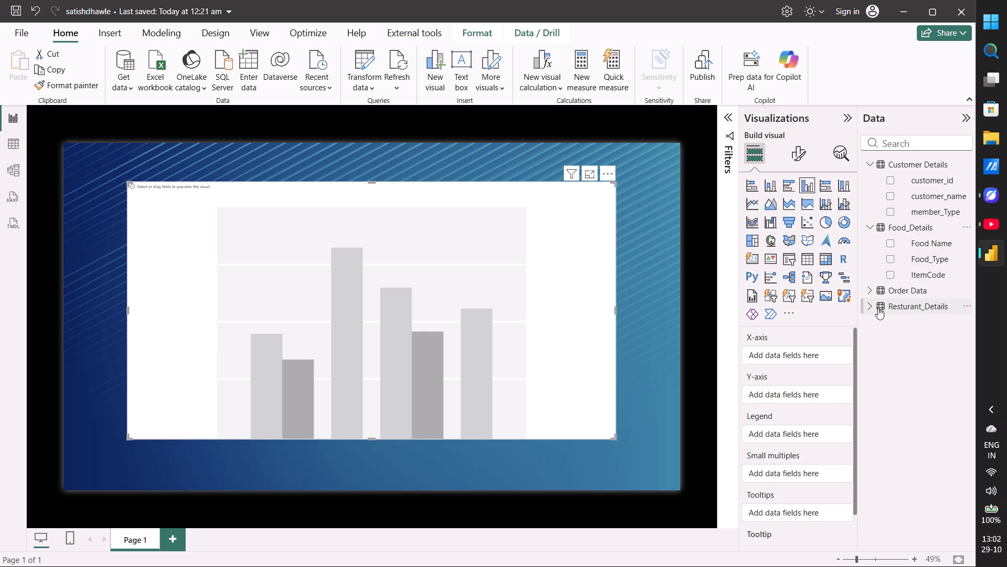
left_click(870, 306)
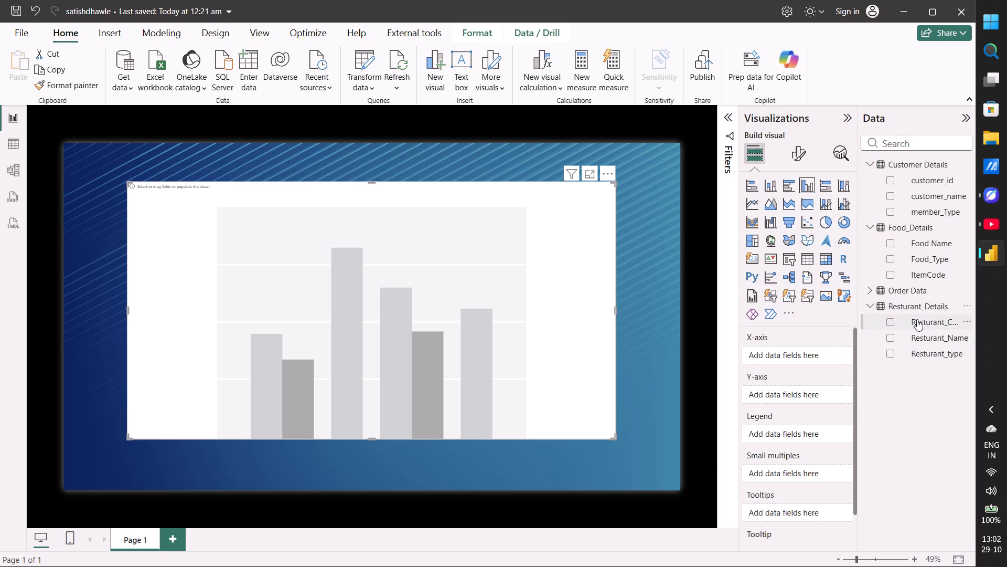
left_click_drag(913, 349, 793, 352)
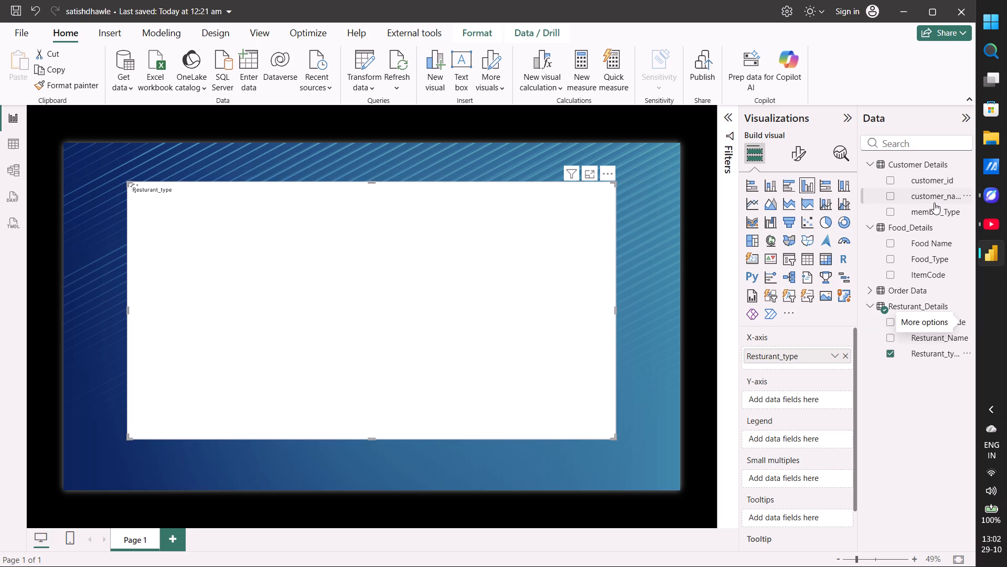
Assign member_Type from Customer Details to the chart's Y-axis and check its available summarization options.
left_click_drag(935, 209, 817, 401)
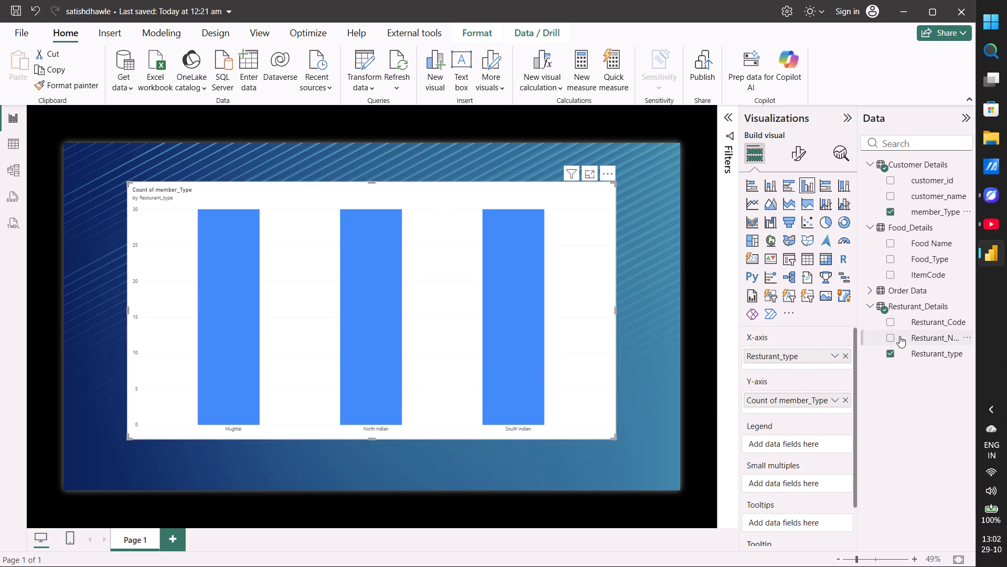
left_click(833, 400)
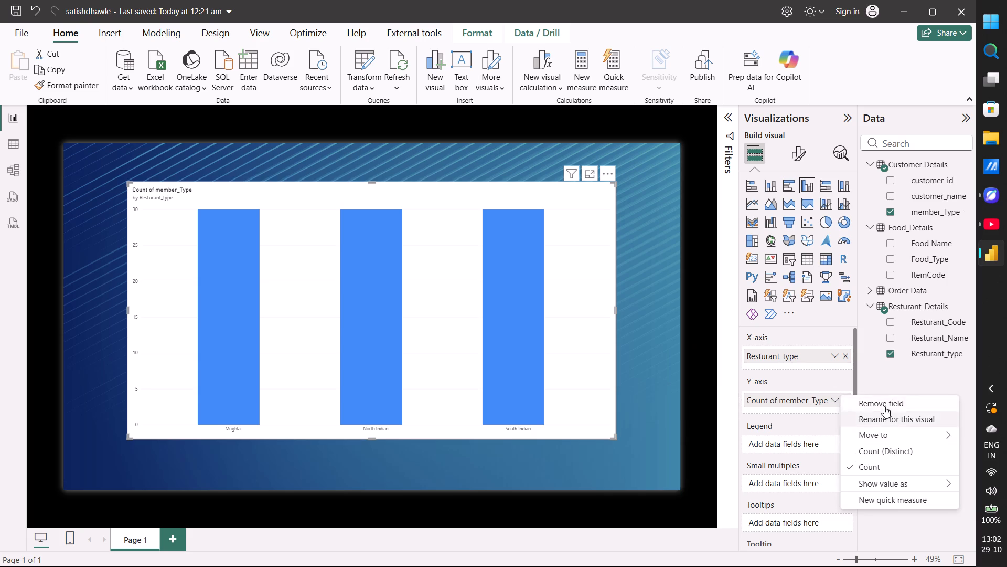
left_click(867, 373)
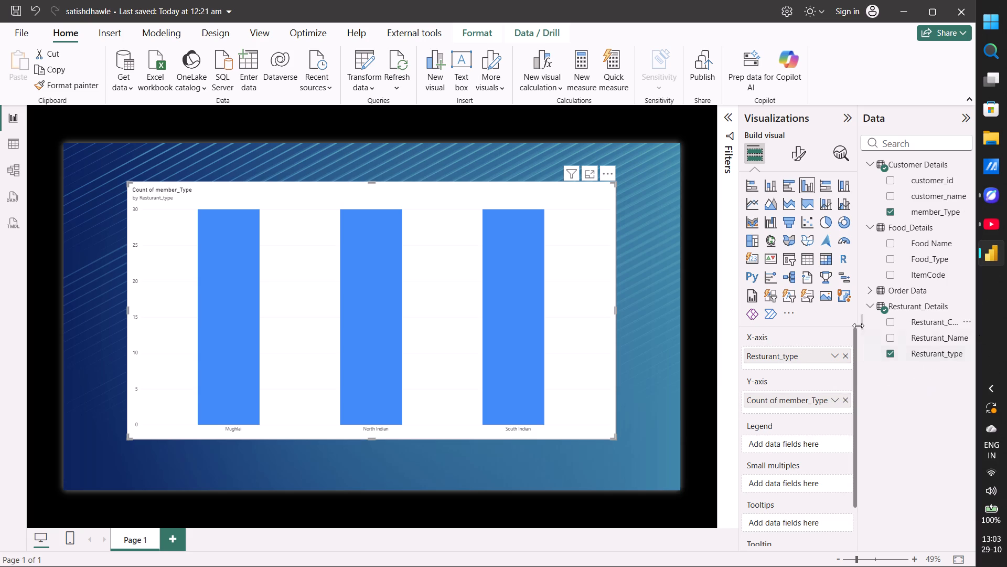
Replace member_Type on the Y-axis with order_id from Order Data, summarized as Count.
left_click(870, 285)
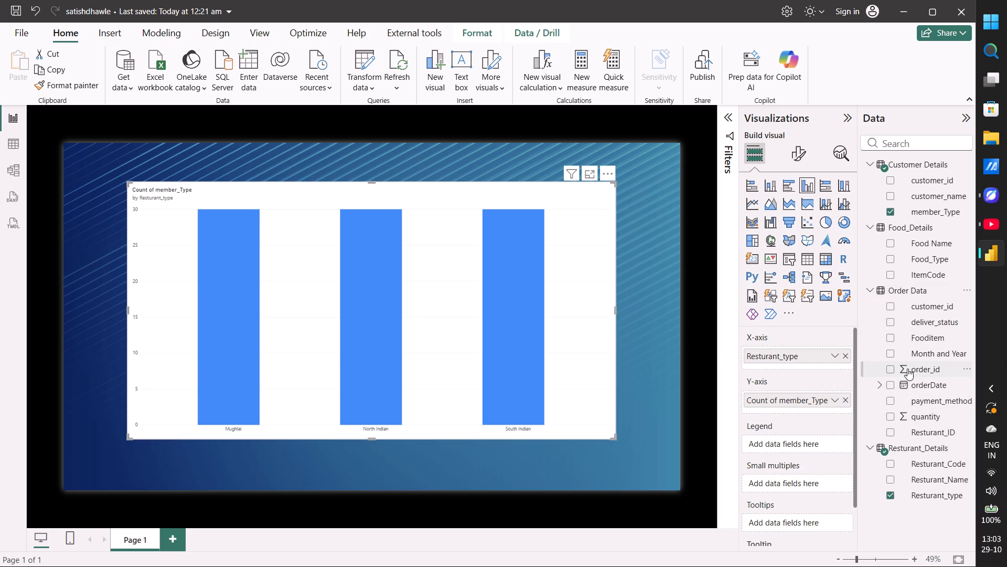
left_click_drag(907, 369, 795, 398)
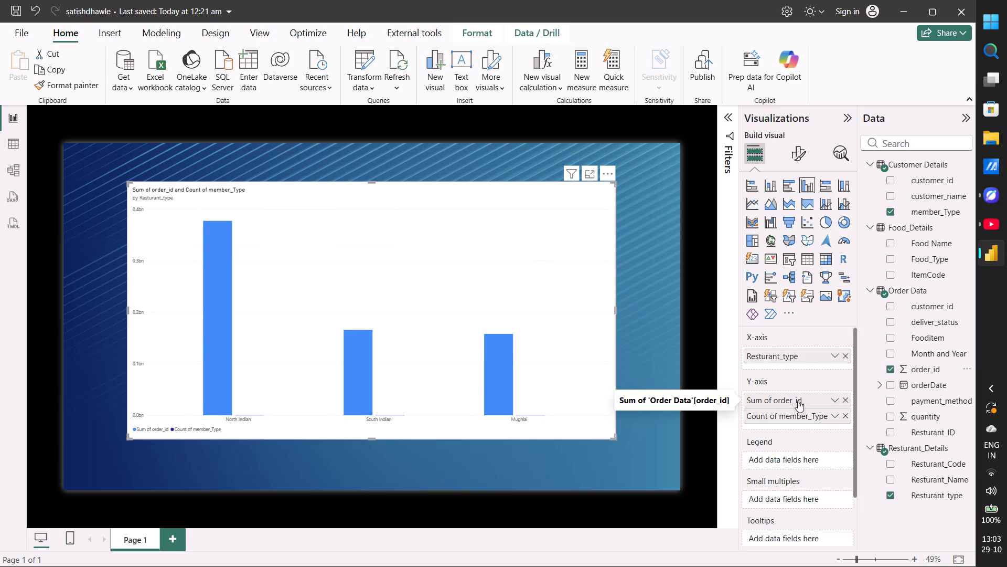
left_click(847, 413)
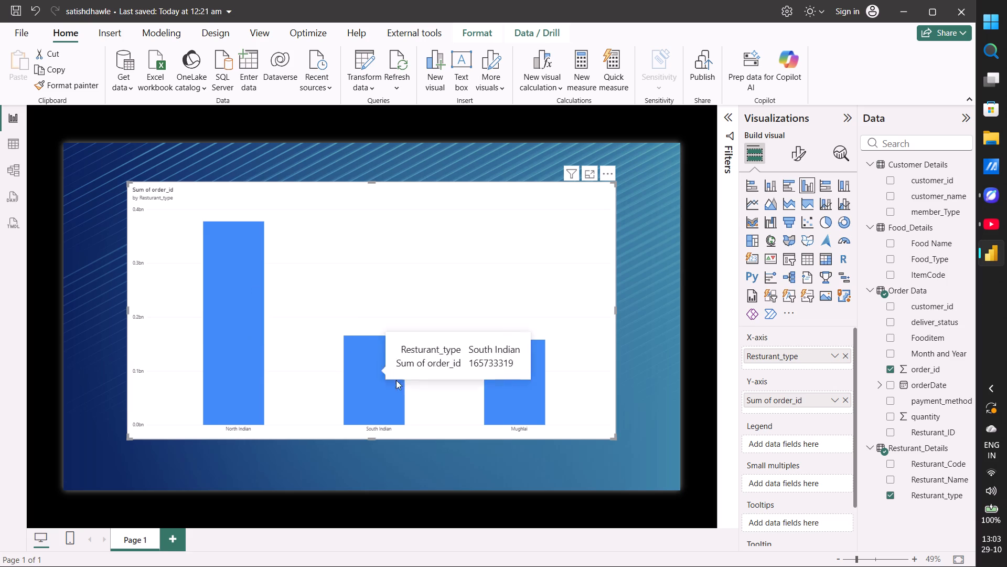
left_click(831, 401)
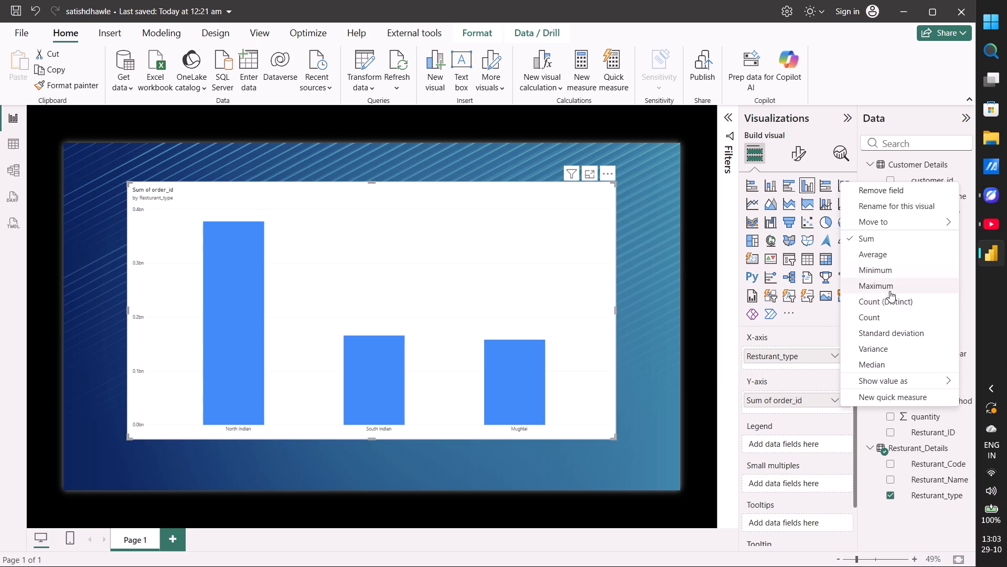
left_click(874, 314)
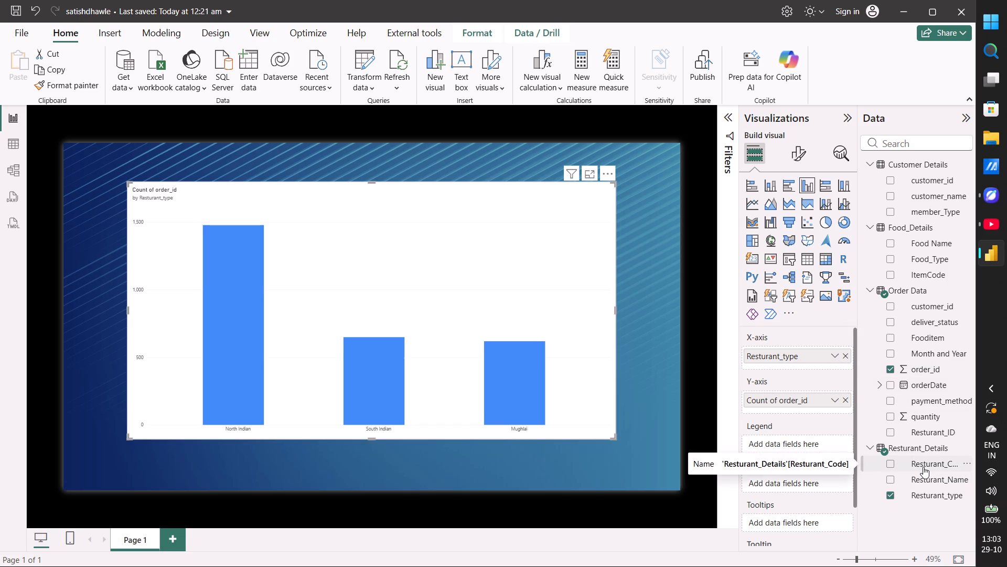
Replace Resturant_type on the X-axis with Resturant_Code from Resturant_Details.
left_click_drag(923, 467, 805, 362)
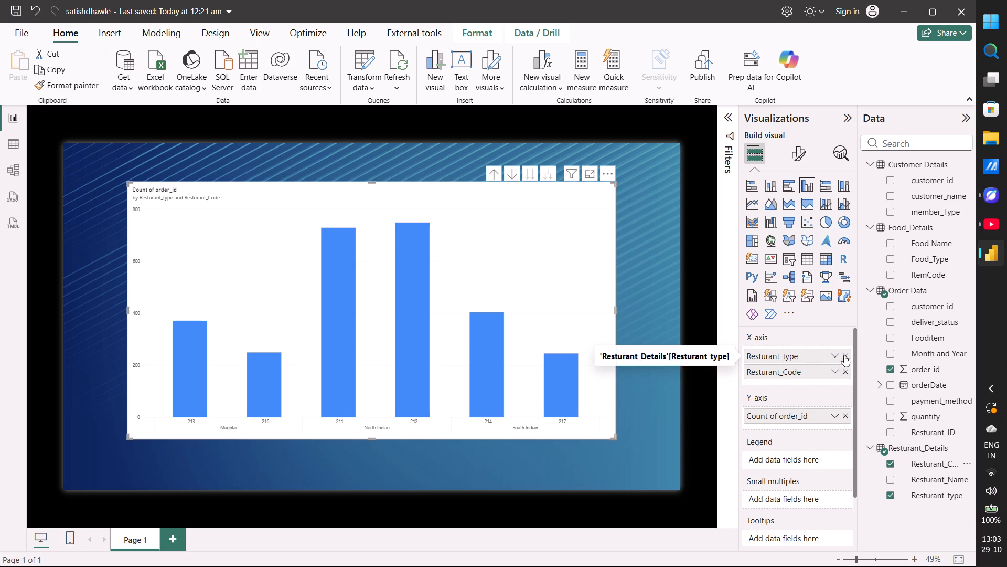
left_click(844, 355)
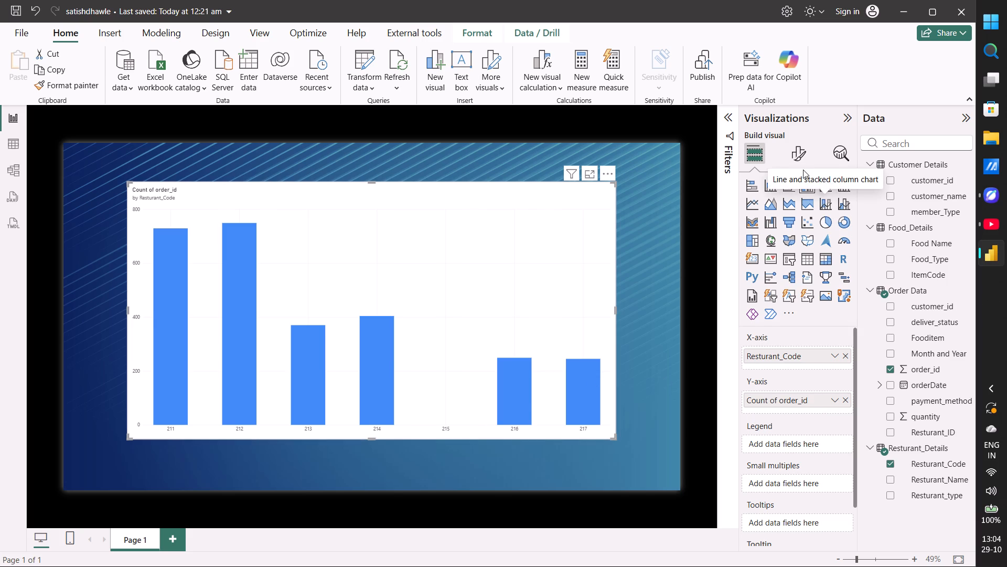
Turn on data labels for the column chart and set the page zoom to about 51%.
left_click(791, 144)
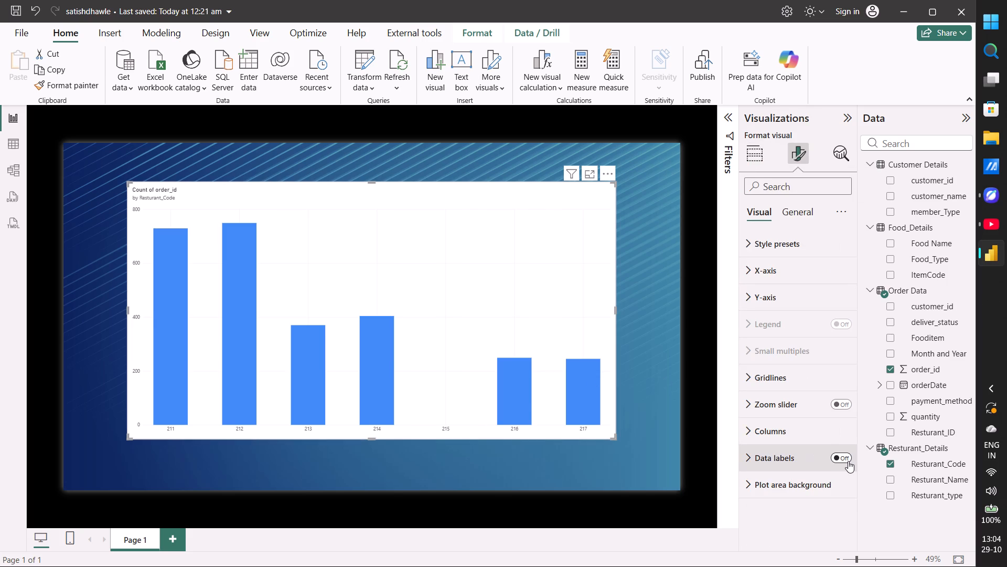
left_click(844, 460)
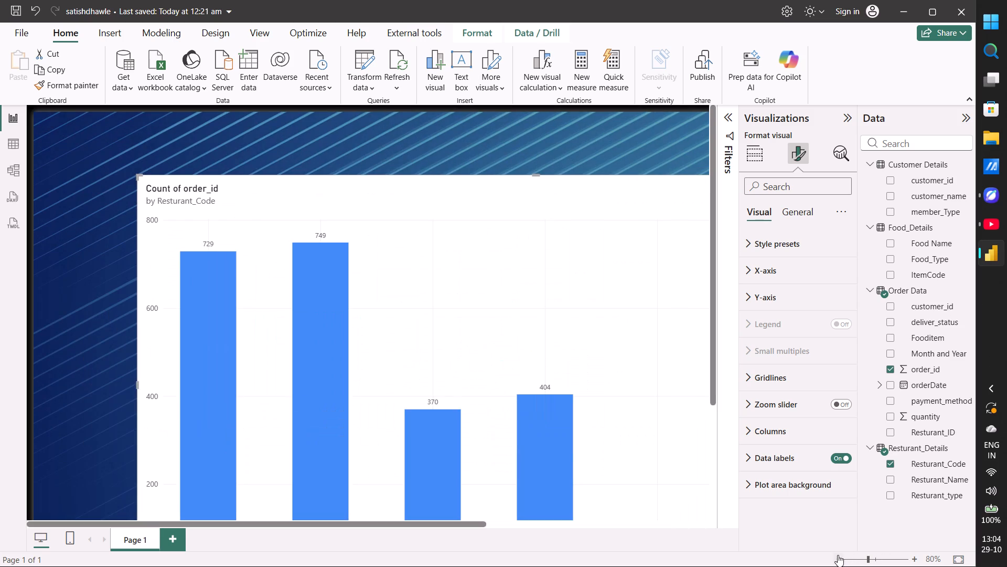
left_click(862, 560)
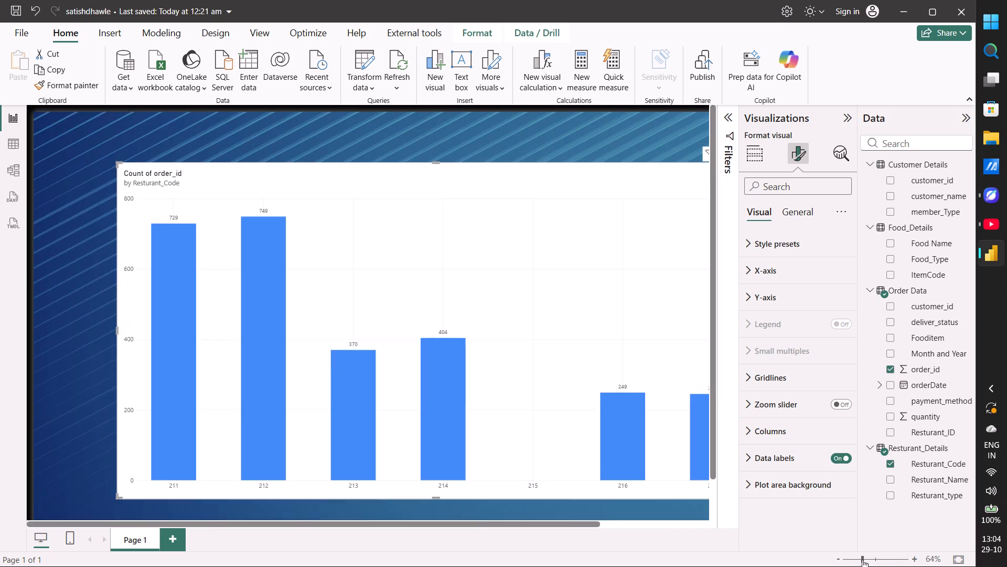
left_click(858, 560)
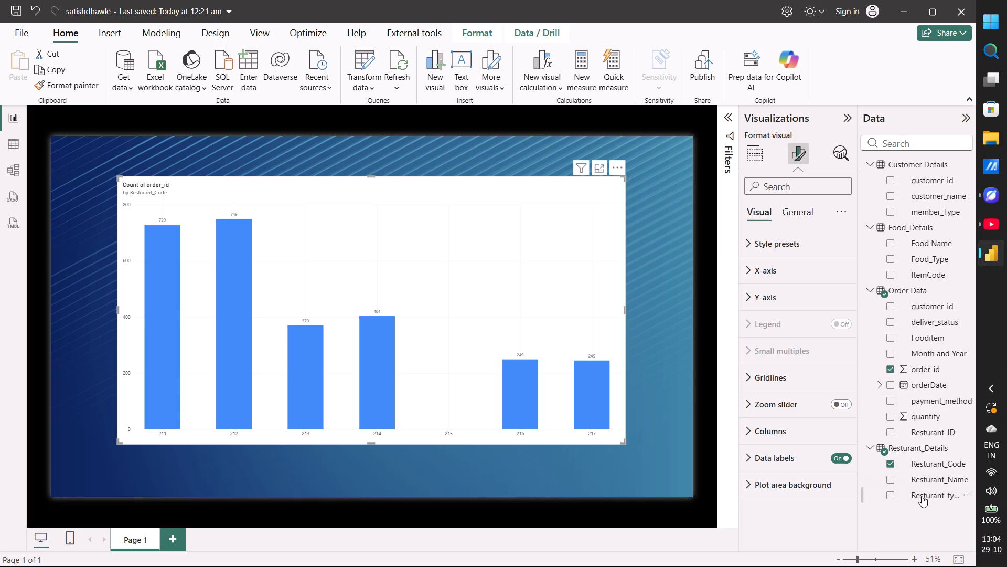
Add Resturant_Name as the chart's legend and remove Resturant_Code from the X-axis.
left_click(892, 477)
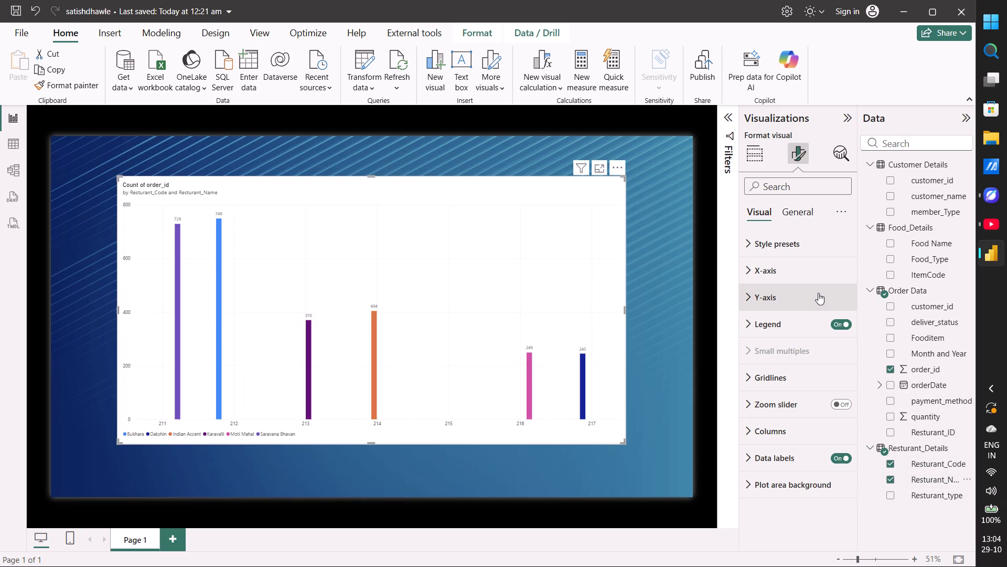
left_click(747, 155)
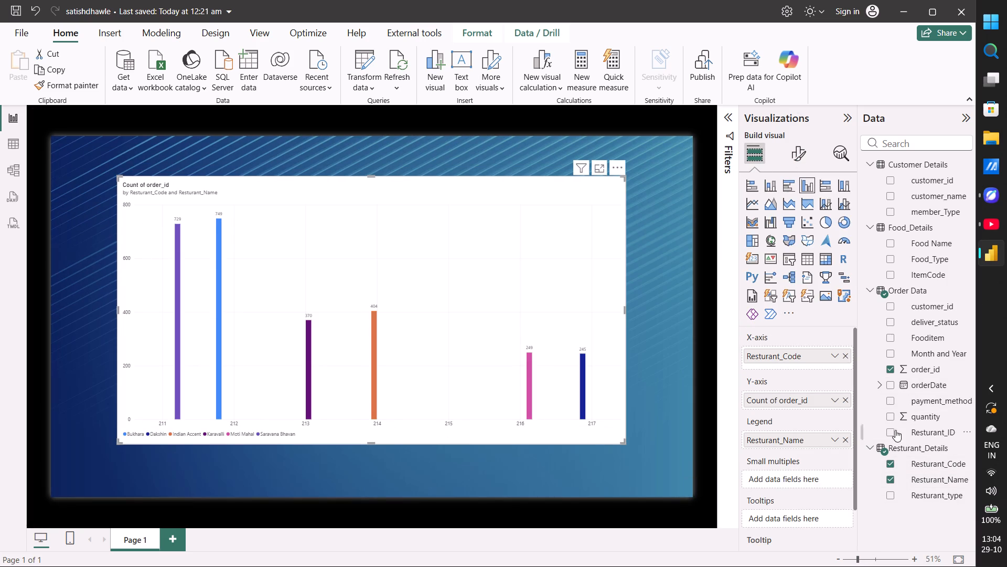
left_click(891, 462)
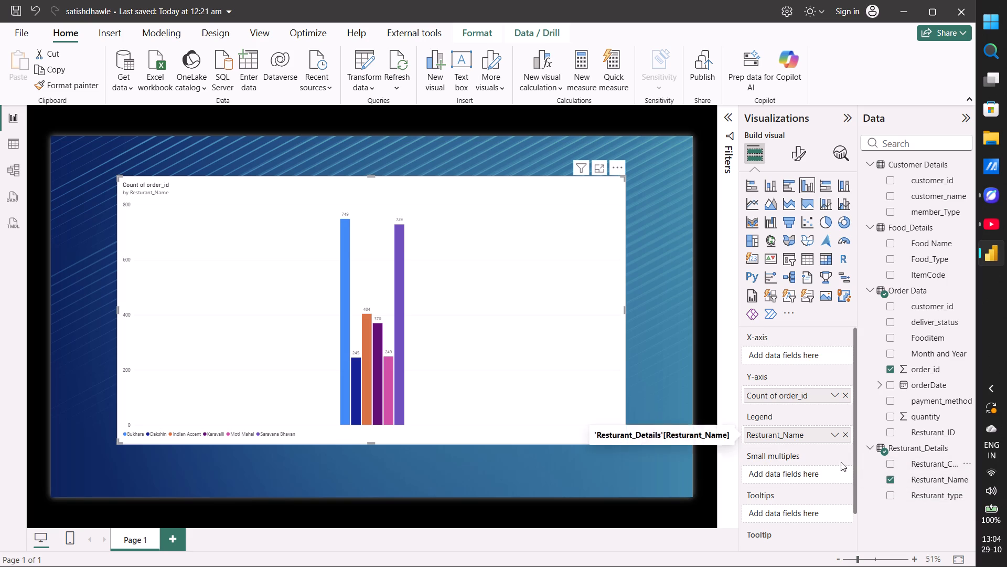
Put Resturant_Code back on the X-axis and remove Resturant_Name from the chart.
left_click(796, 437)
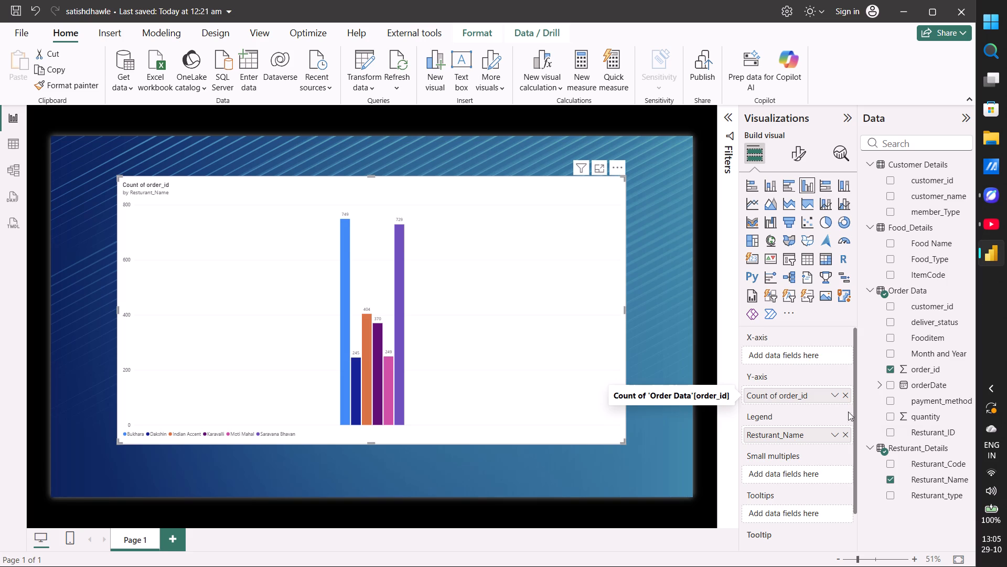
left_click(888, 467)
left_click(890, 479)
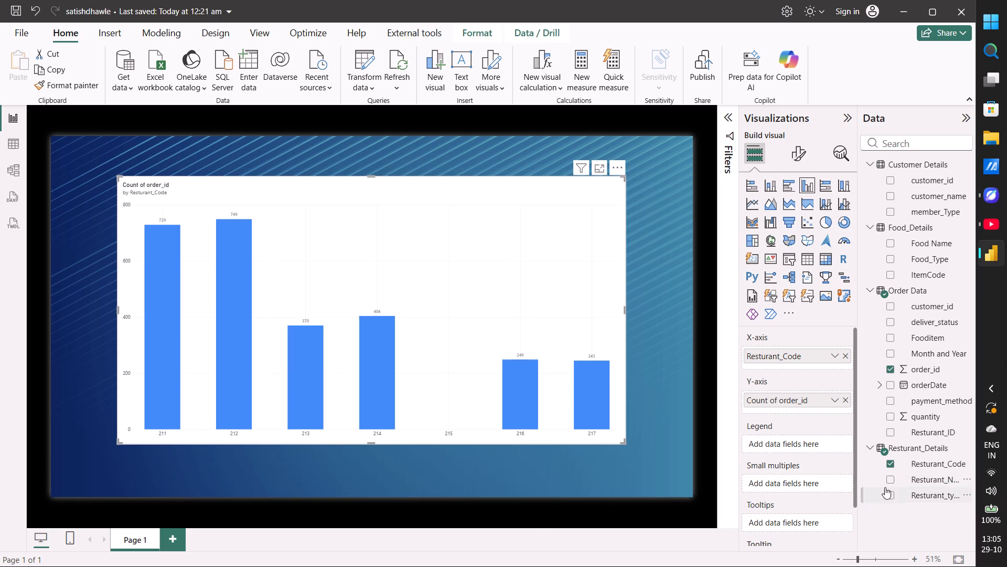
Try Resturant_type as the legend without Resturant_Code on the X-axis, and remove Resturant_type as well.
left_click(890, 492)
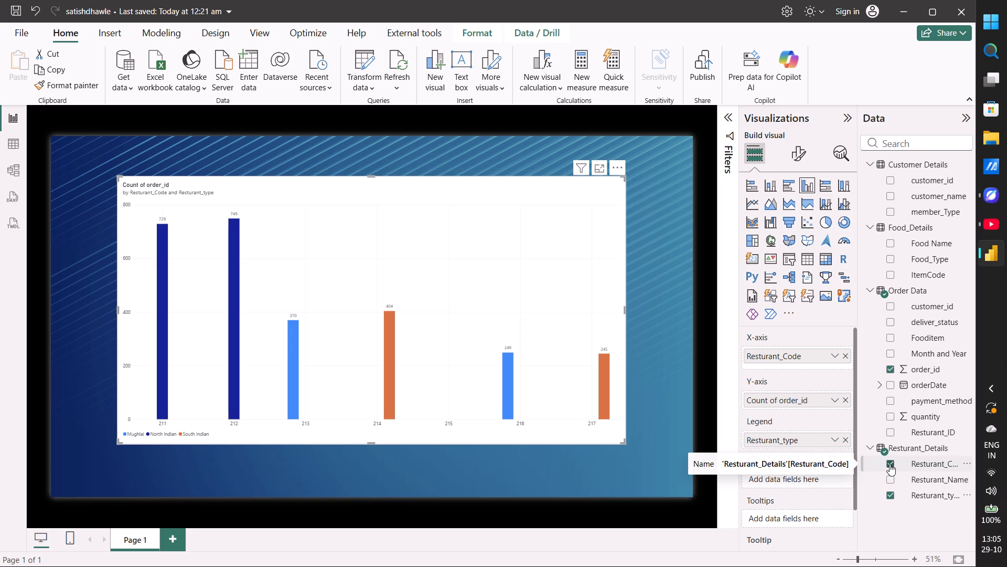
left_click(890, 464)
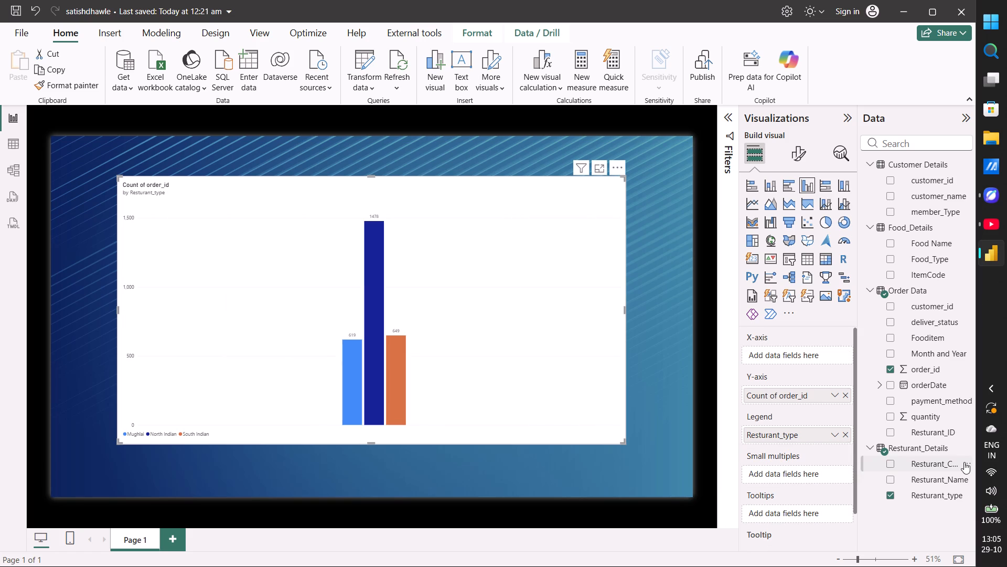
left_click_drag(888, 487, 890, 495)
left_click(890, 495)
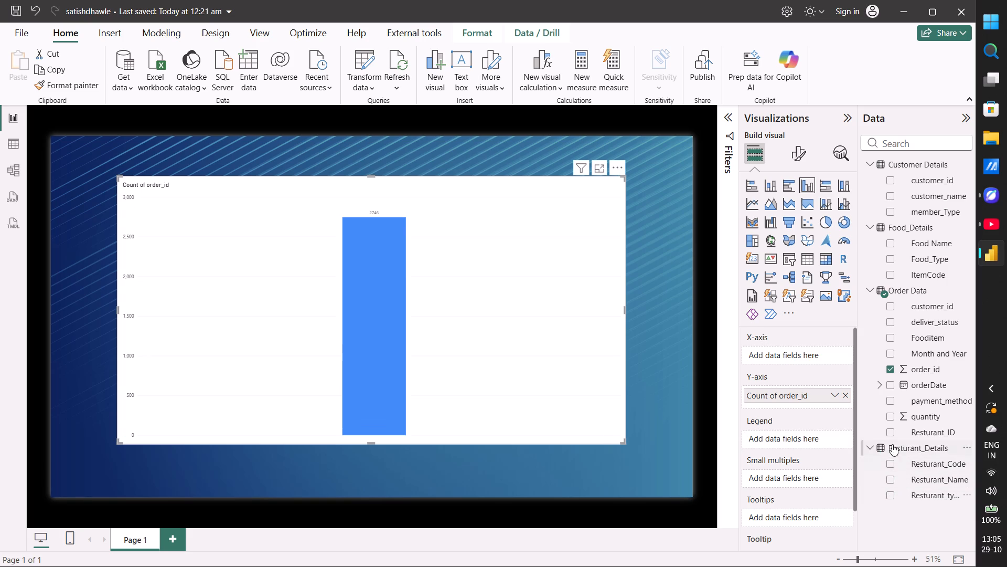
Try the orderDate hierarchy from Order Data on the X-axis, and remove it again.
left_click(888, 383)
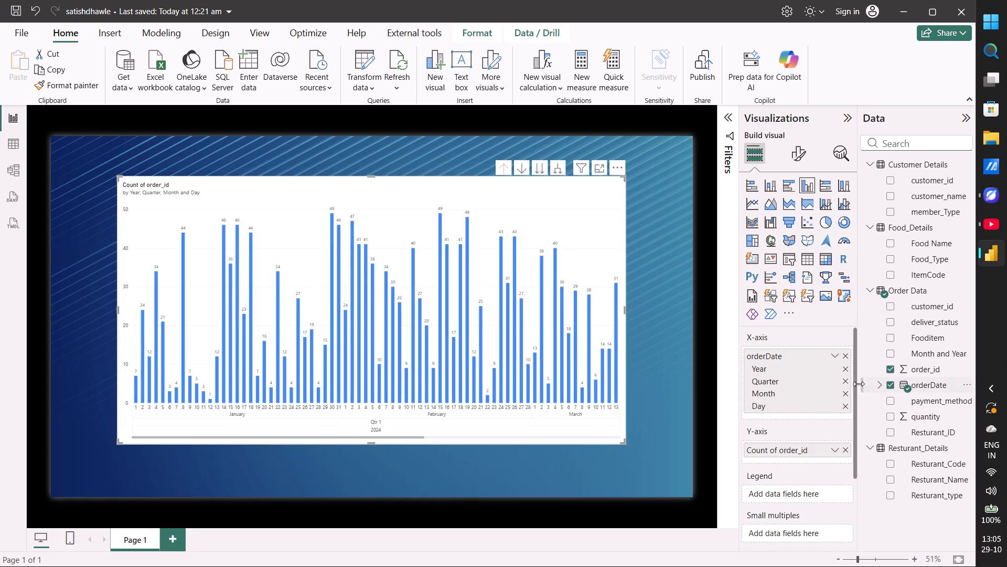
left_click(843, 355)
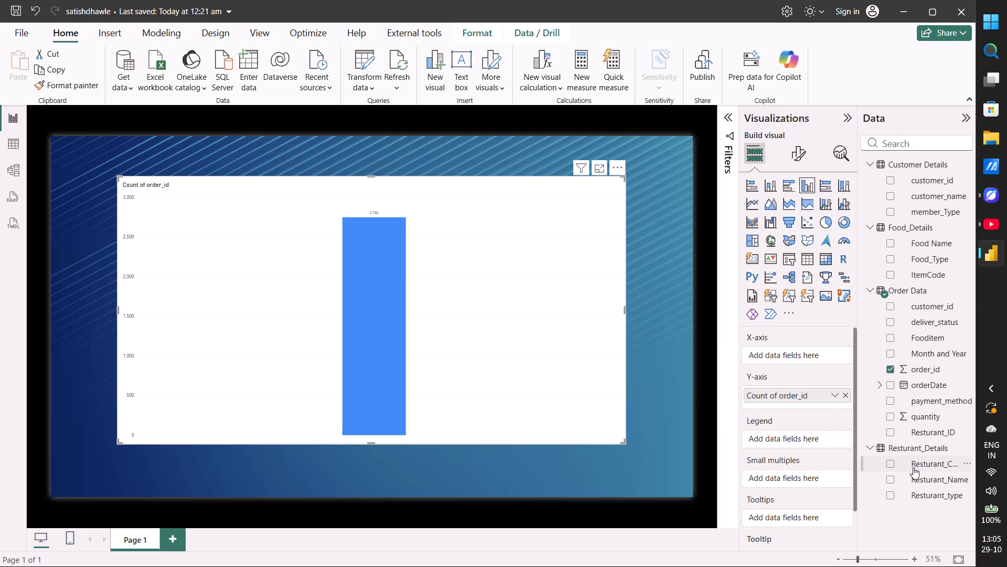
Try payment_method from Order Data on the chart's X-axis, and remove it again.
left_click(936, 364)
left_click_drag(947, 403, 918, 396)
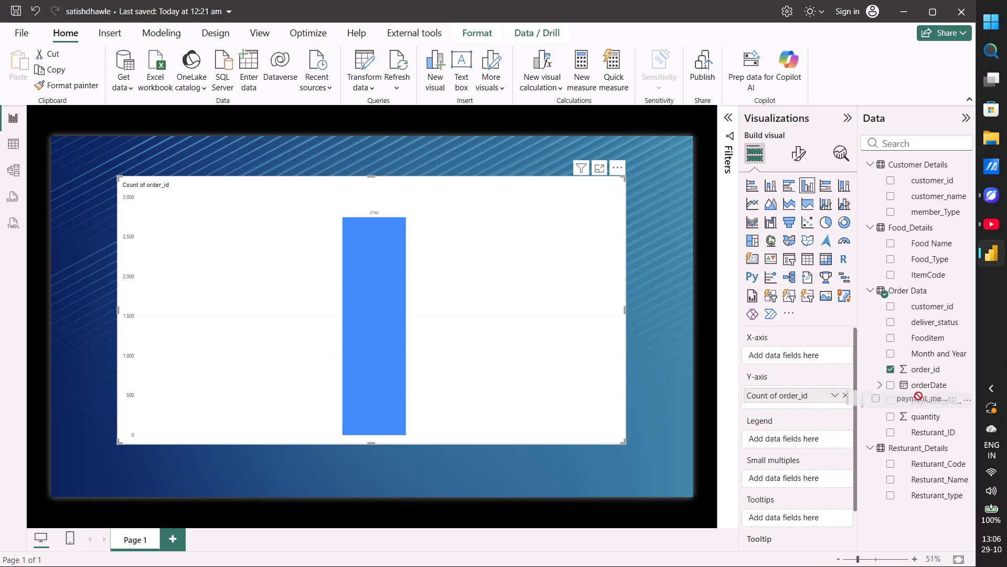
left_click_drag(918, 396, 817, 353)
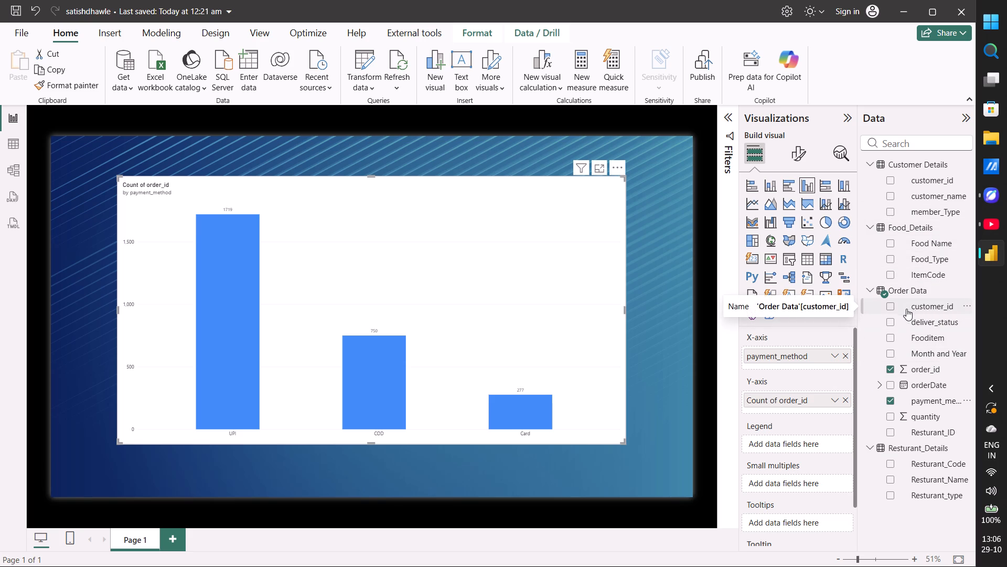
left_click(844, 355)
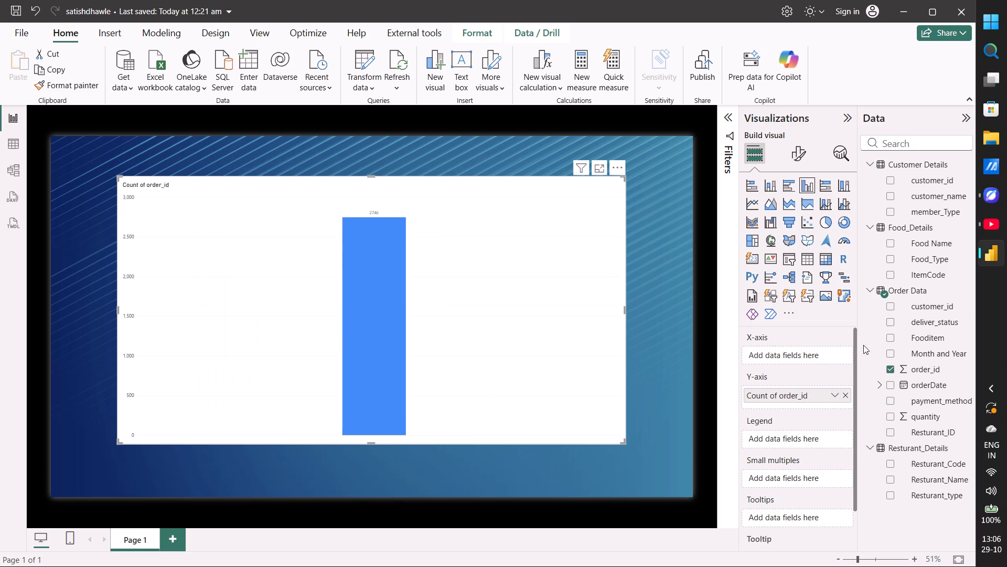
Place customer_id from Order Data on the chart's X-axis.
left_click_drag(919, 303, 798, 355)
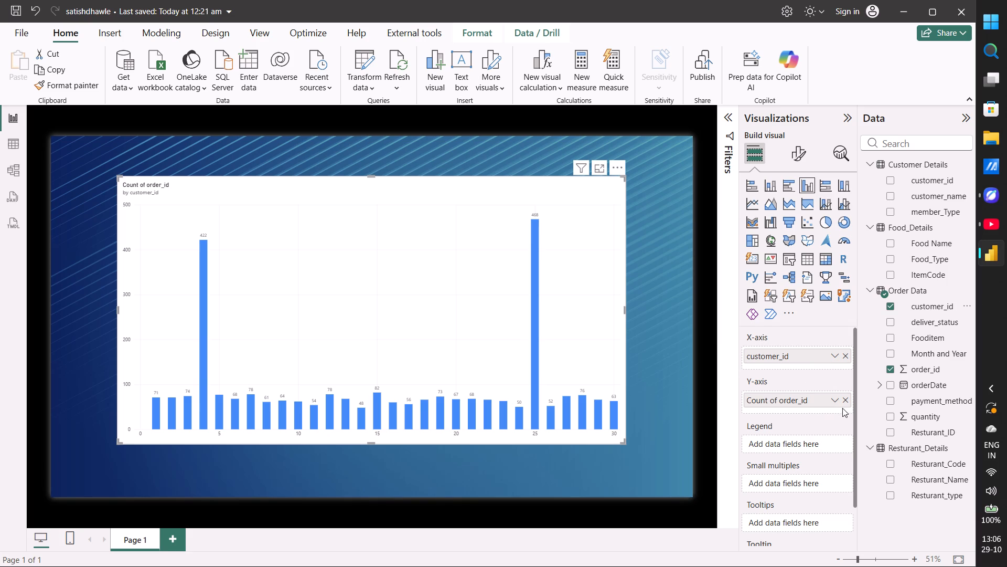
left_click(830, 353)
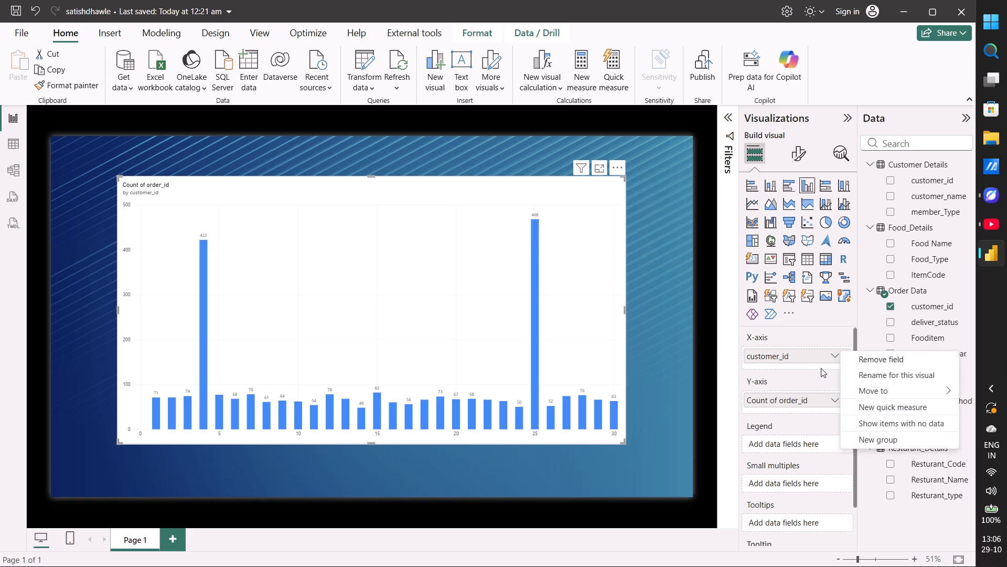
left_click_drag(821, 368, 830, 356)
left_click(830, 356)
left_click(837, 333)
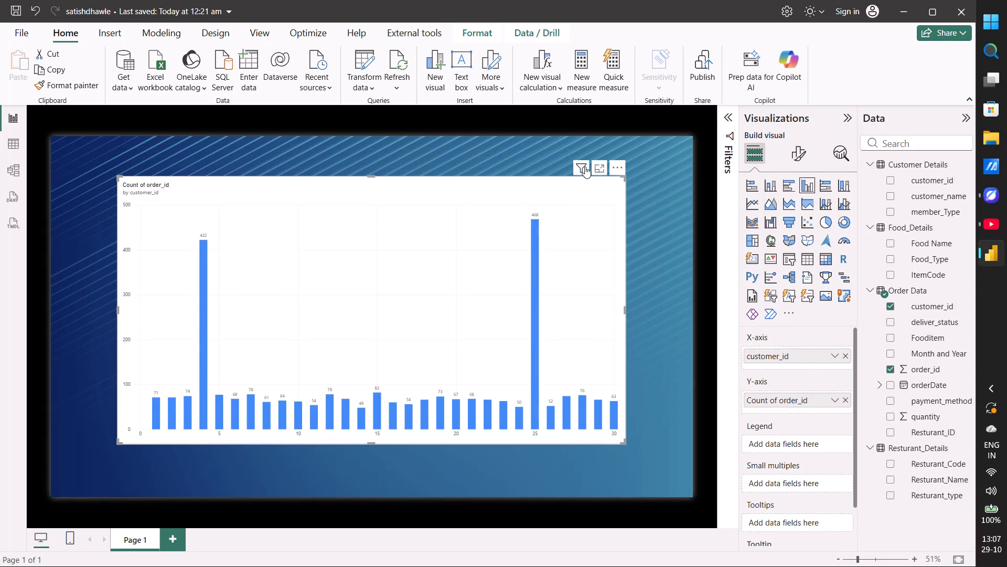
Show the order count chart's data as a table.
left_click(618, 165)
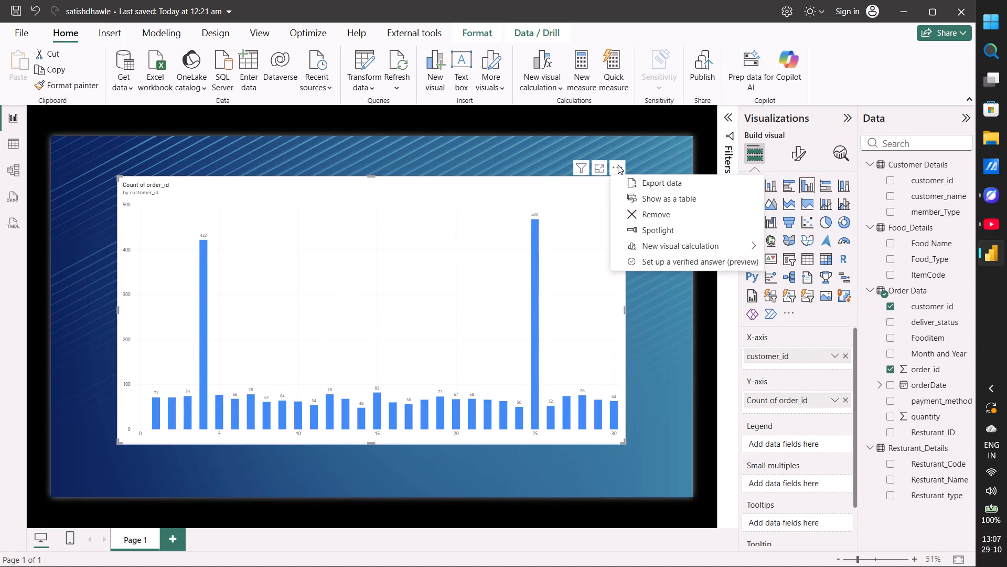
left_click(647, 203)
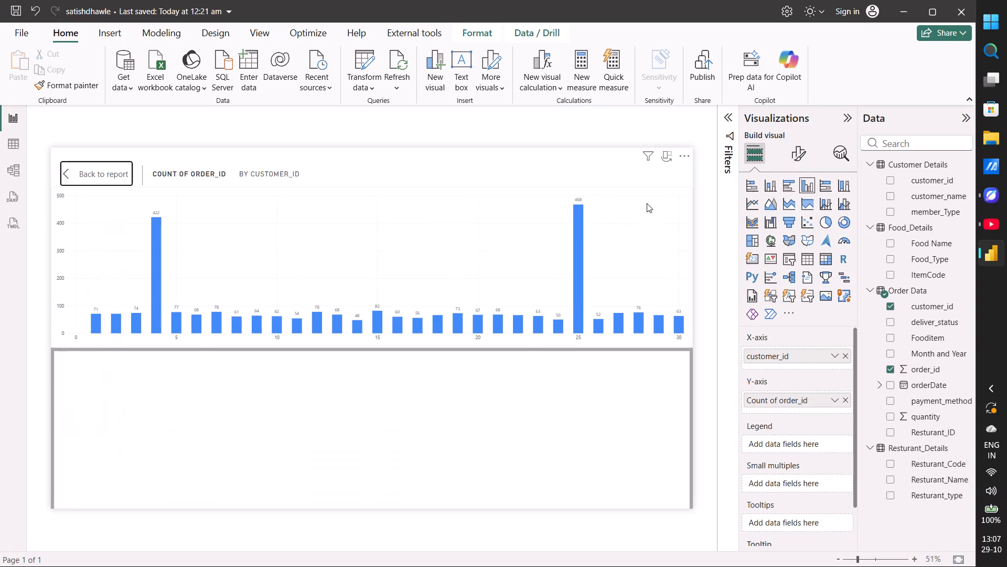
Remove the order count by customer_id chart from the report.
left_click(683, 155)
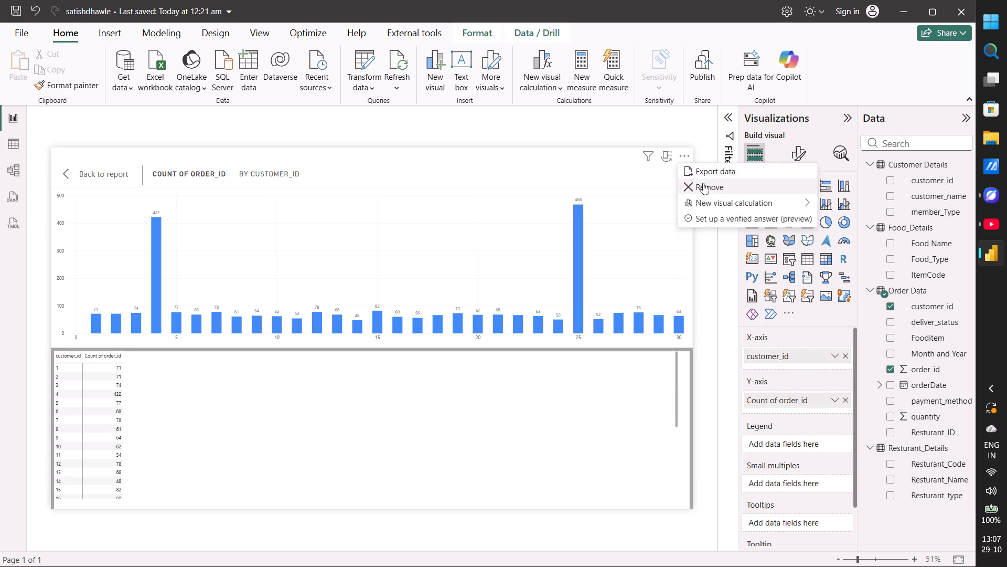
left_click(703, 183)
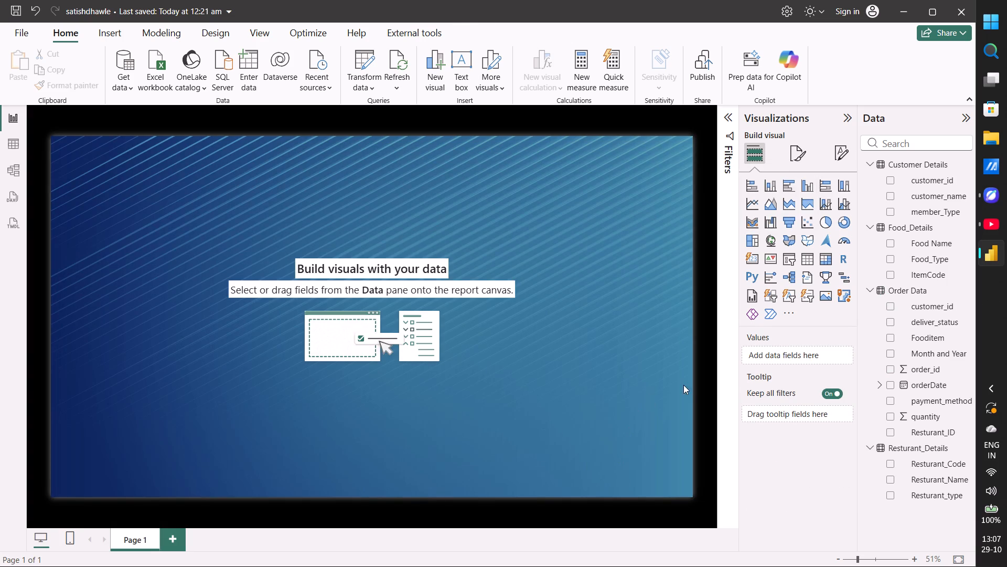
Insert a new clustered column chart and enlarge it to fill nearly the whole report page.
double_click(800, 182)
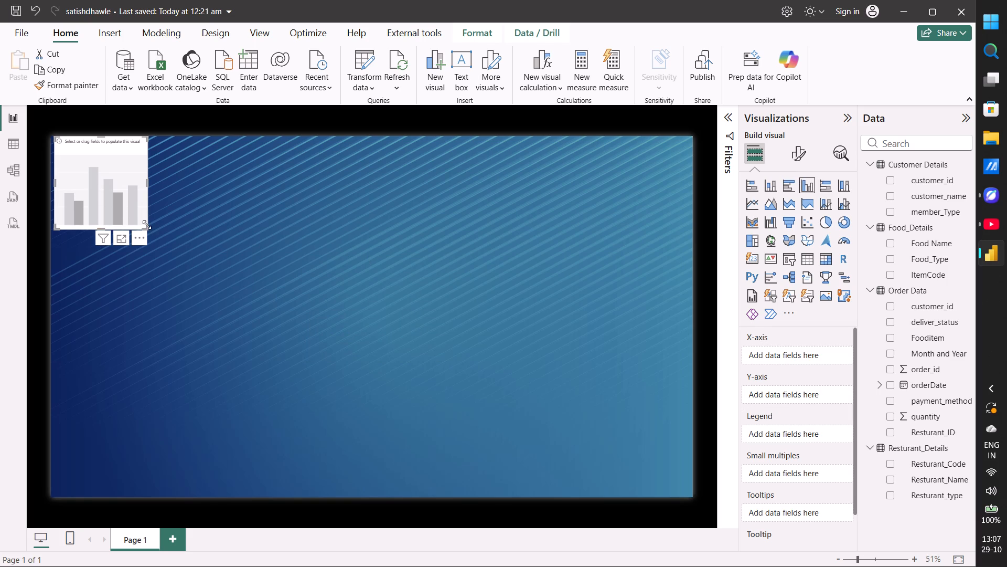
left_click_drag(147, 225, 684, 412)
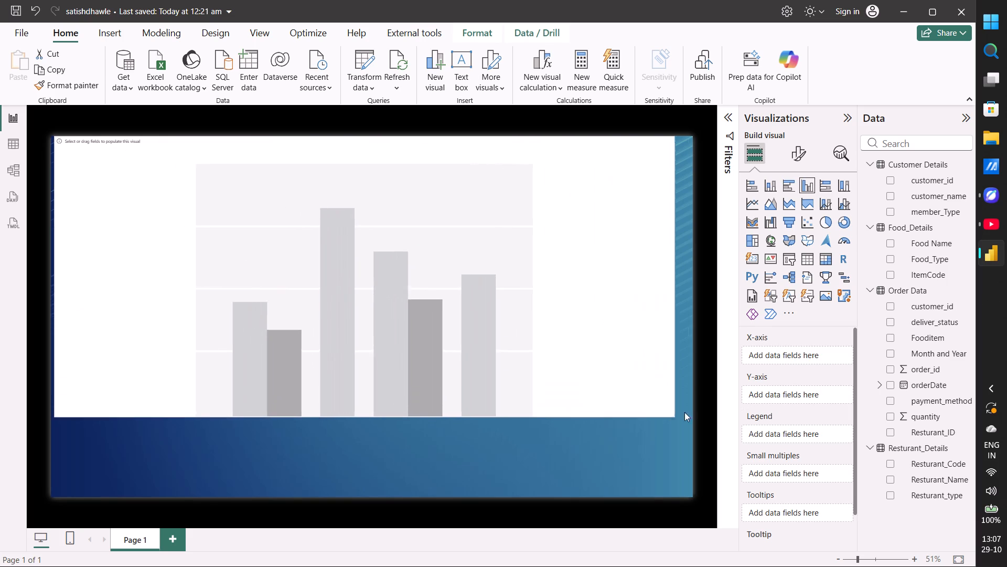
left_click_drag(684, 412, 758, 564)
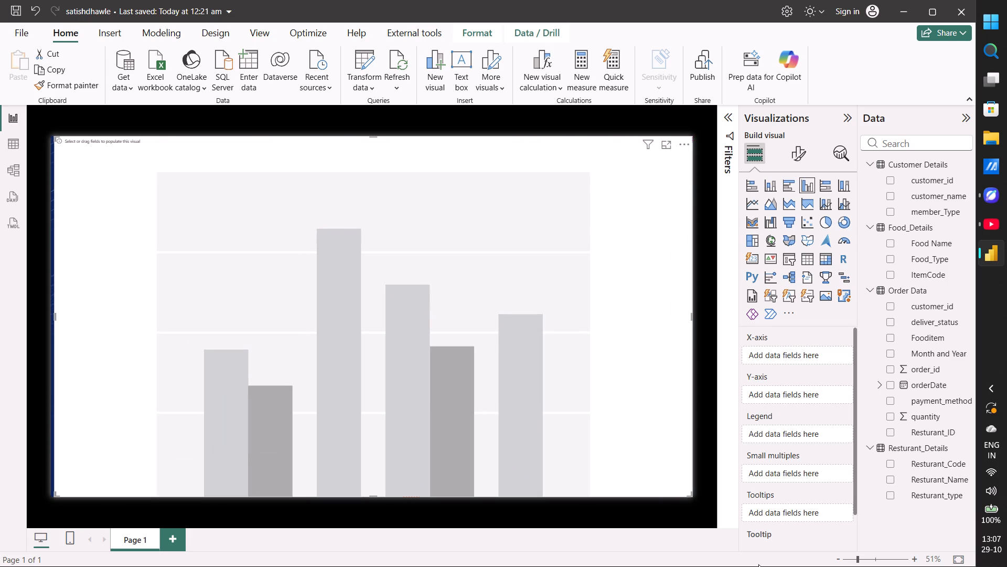
left_click_drag(480, 295, 471, 284)
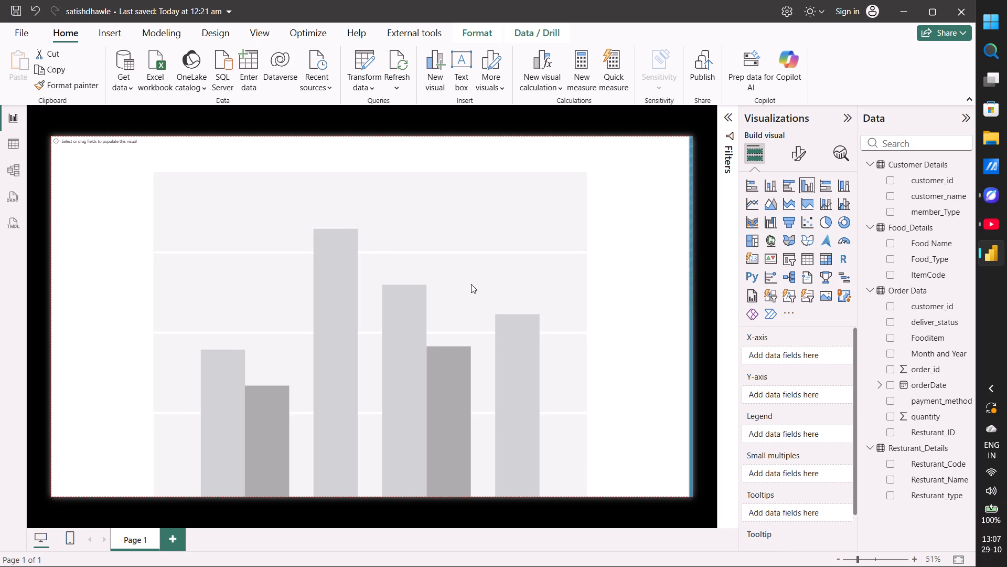
left_click_drag(471, 284, 479, 286)
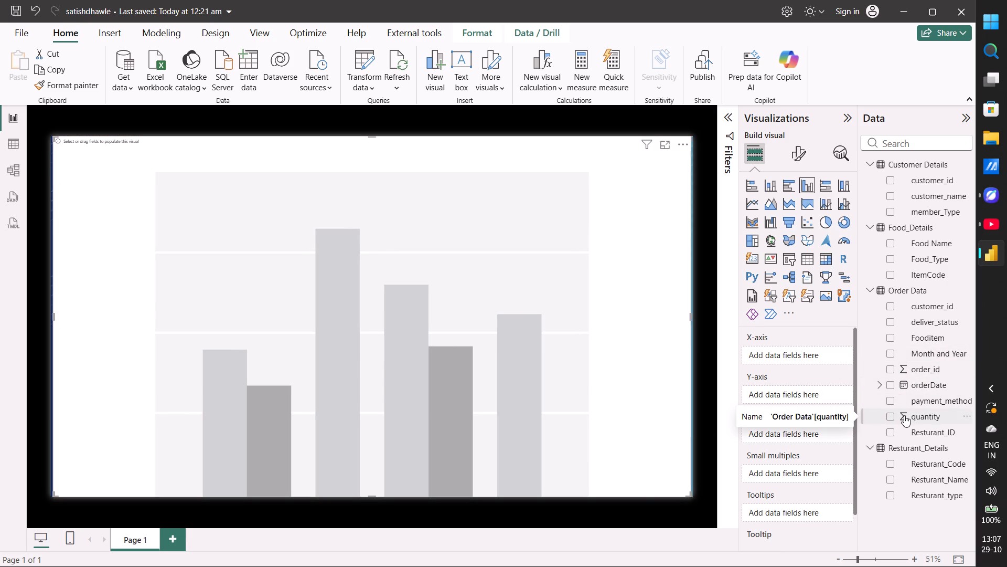
Place quantity from Order Data on the X-axis and Resturant_type from Resturant_Details on the Y-axis.
left_click_drag(916, 415, 794, 355)
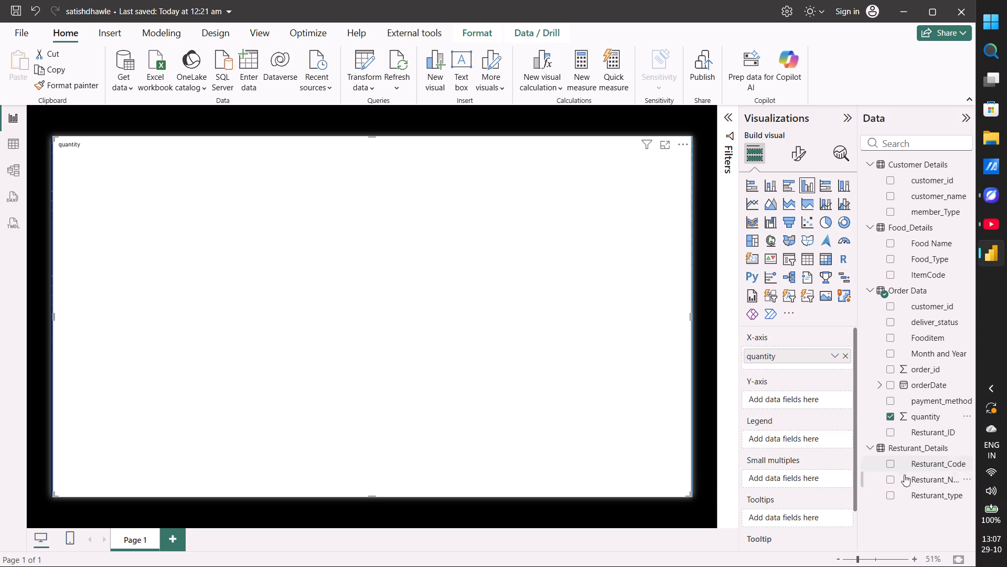
left_click_drag(928, 490, 810, 397)
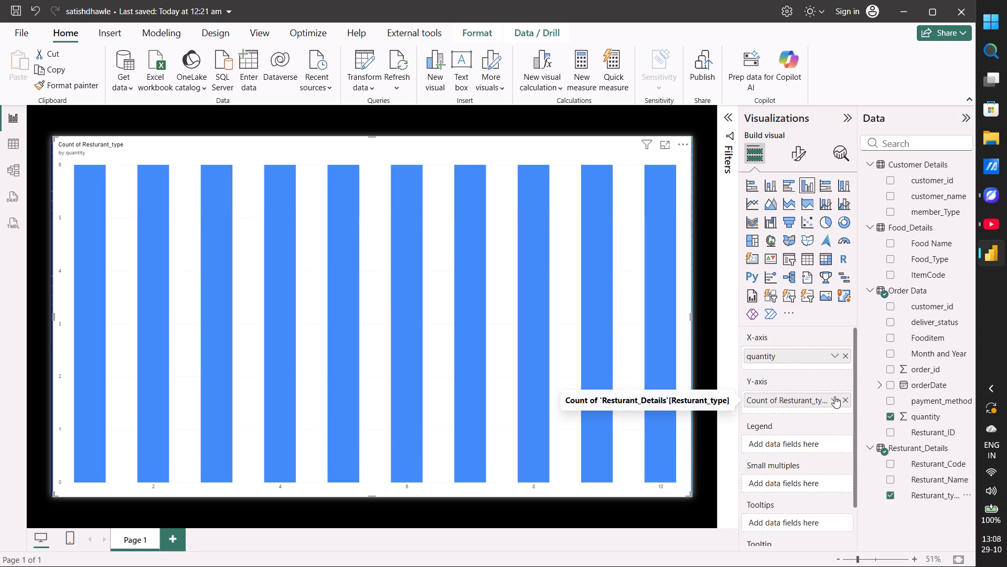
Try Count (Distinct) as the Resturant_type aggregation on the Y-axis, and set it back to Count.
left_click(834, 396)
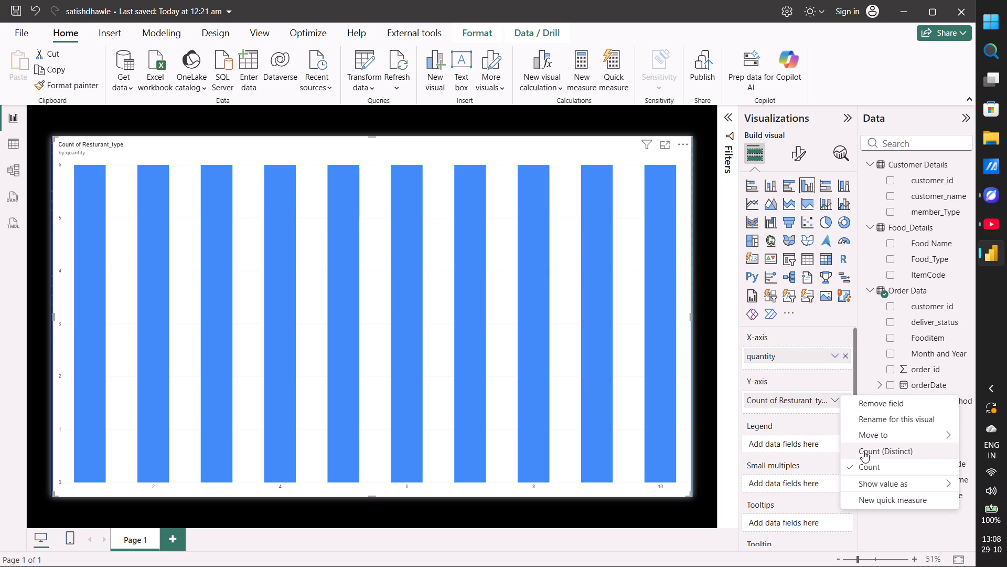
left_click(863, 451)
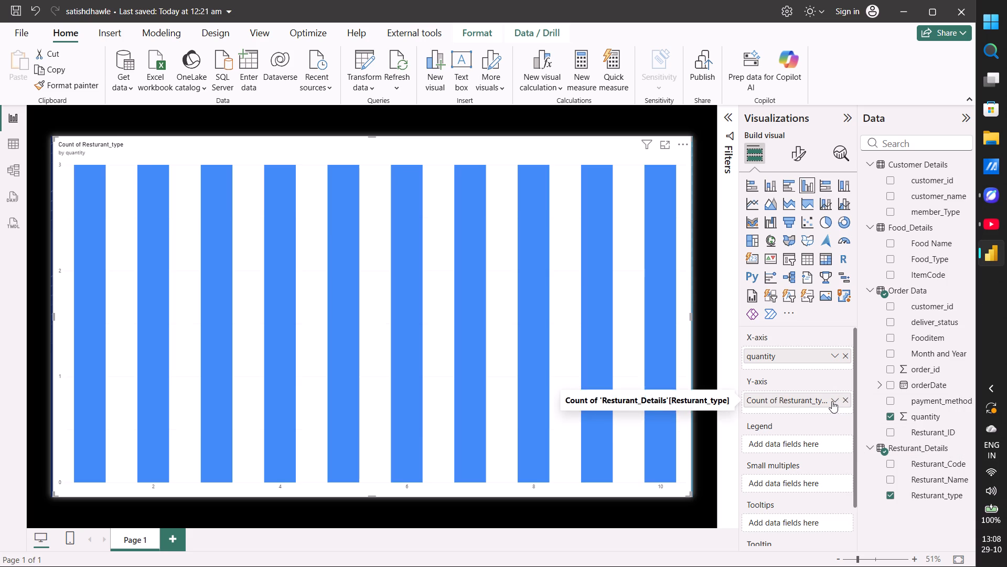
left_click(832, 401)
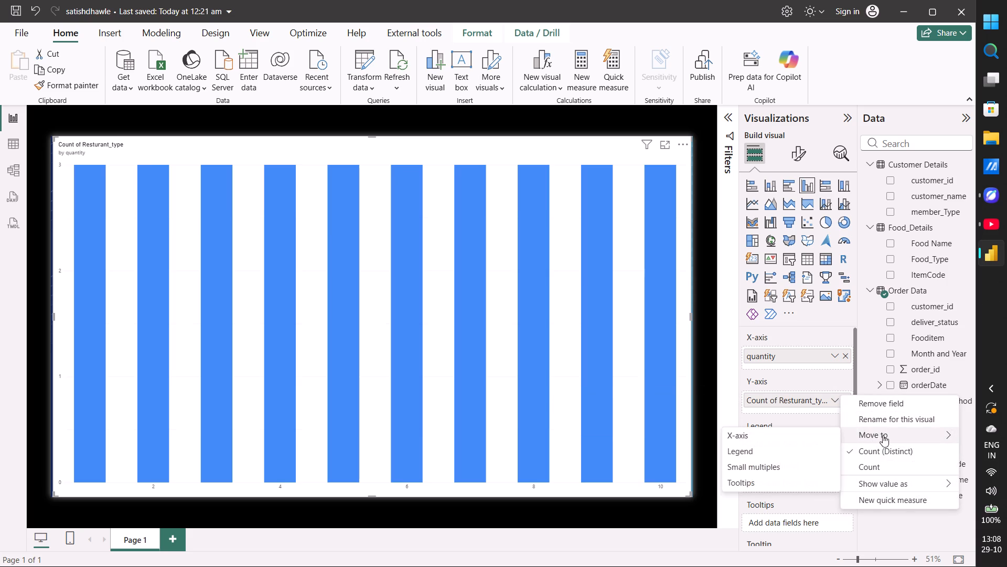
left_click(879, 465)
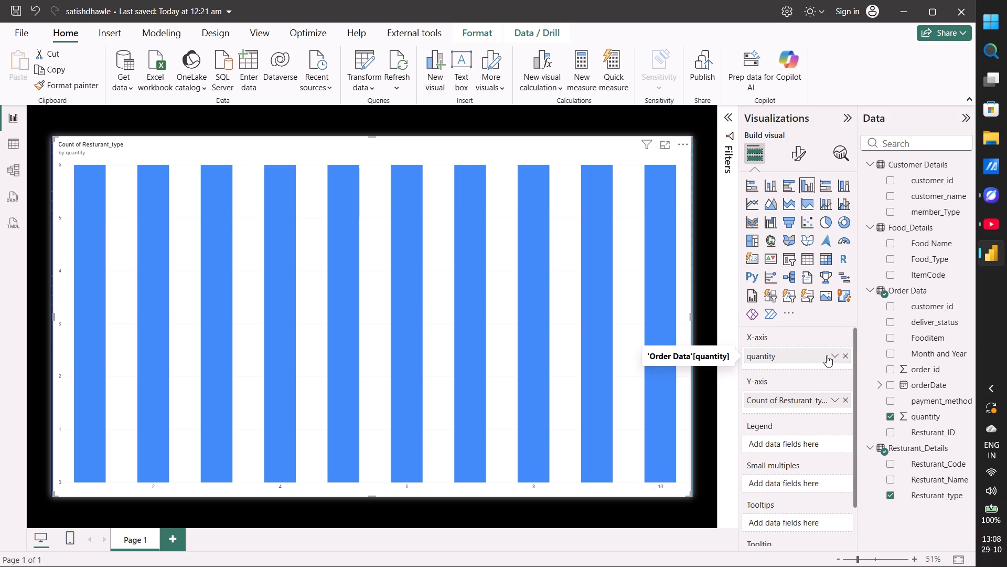
Swap the chart's fields so quantity is on the Y-axis and Resturant_type is on the X-axis.
left_click_drag(827, 355, 825, 405)
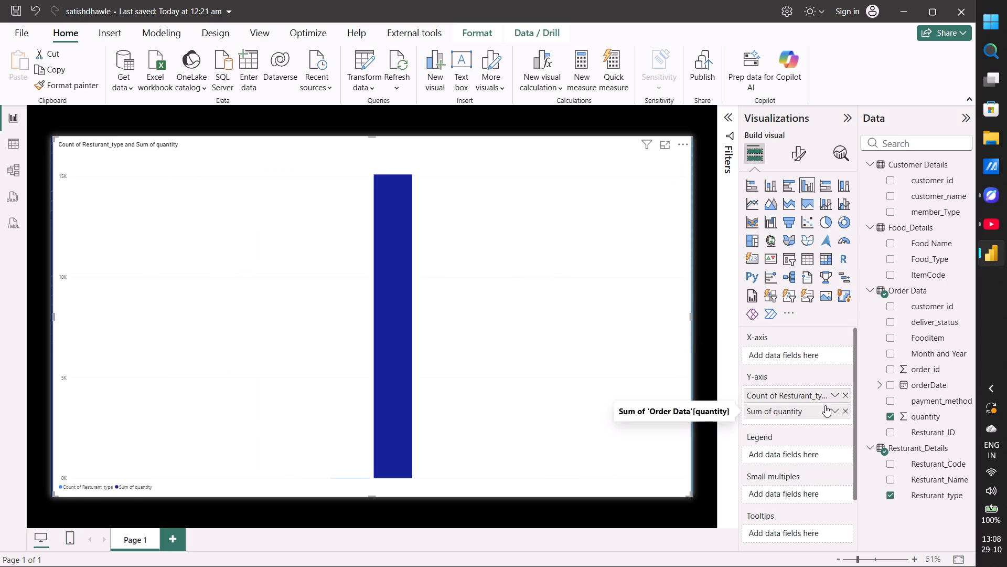
left_click_drag(797, 395, 791, 350)
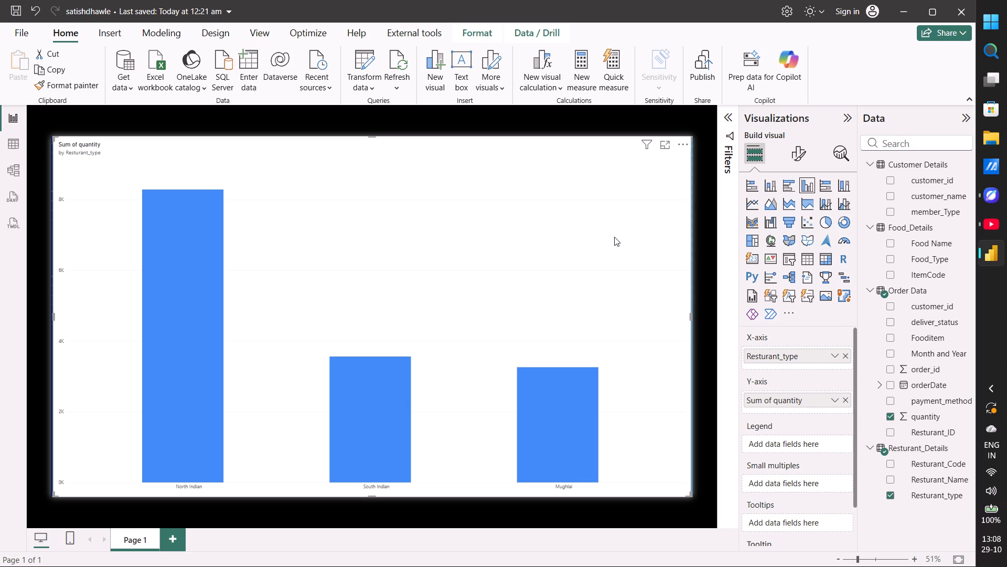
Turn on data labels for the quantity by Resturant_type chart.
left_click(800, 150)
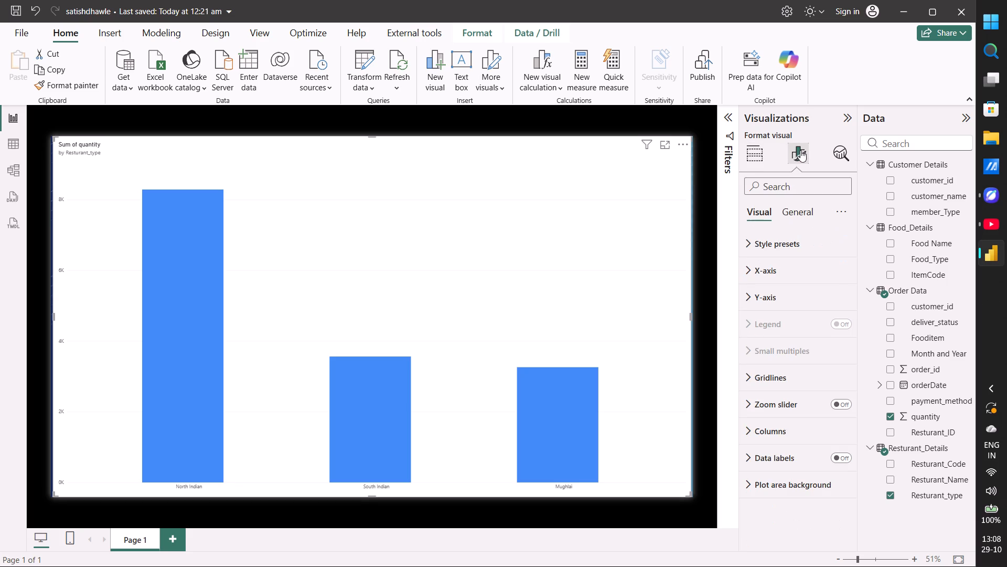
left_click(845, 459)
Add deliver_status from Order Data as the chart's legend.
left_click(752, 144)
scroll(788, 427, "down", 1)
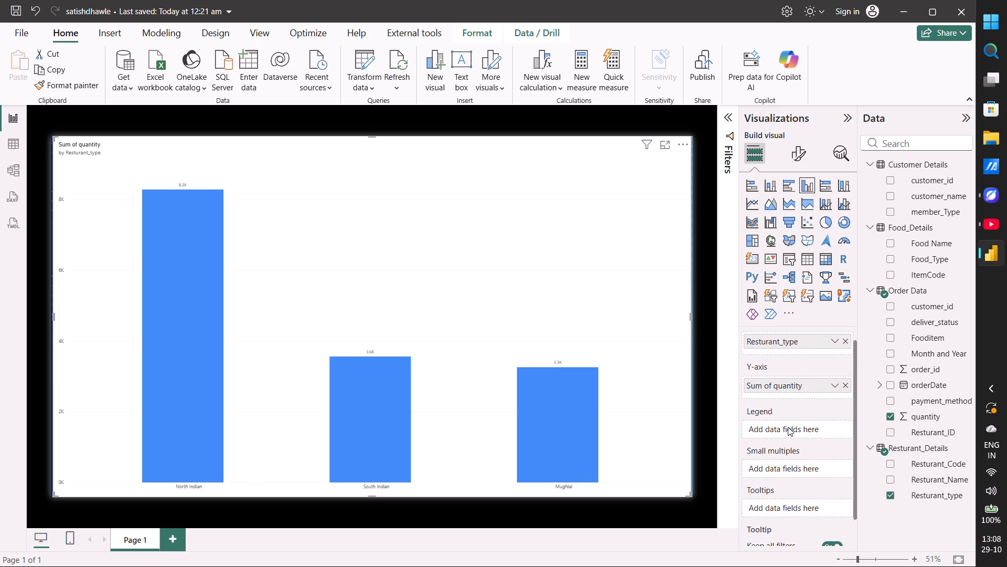
scroll(788, 427, "down", 1)
left_click(805, 422)
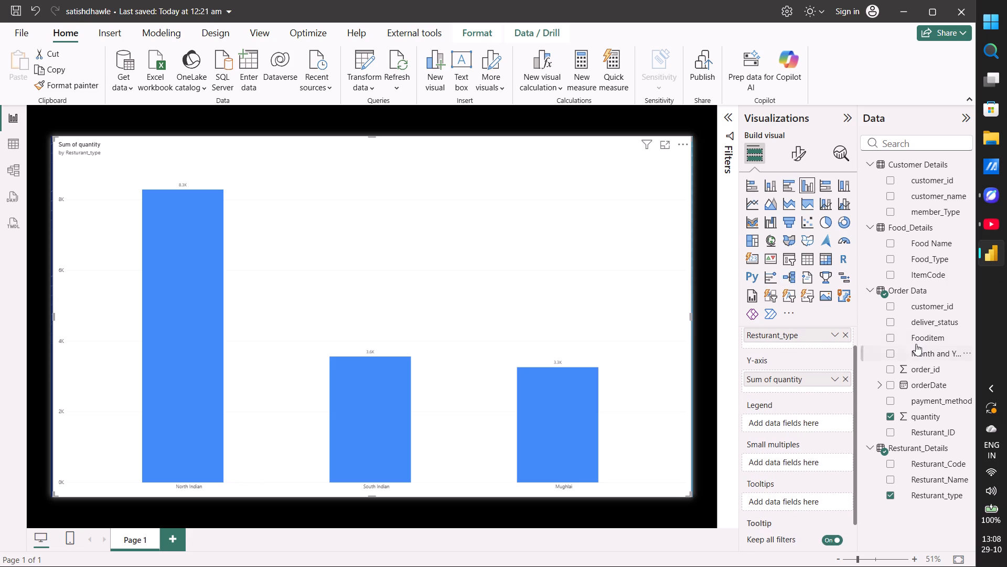
left_click_drag(919, 321, 810, 406)
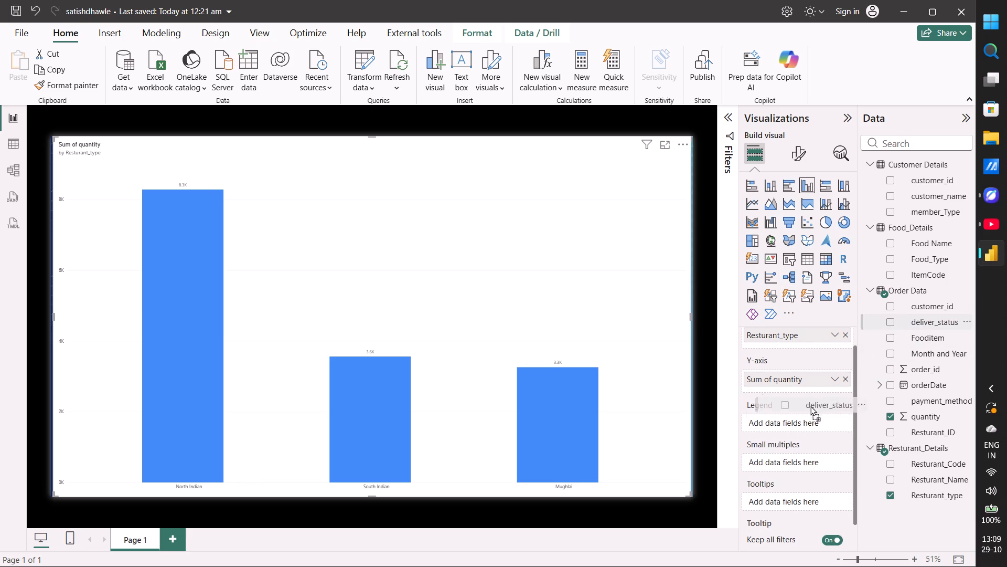
left_click_drag(810, 406, 802, 421)
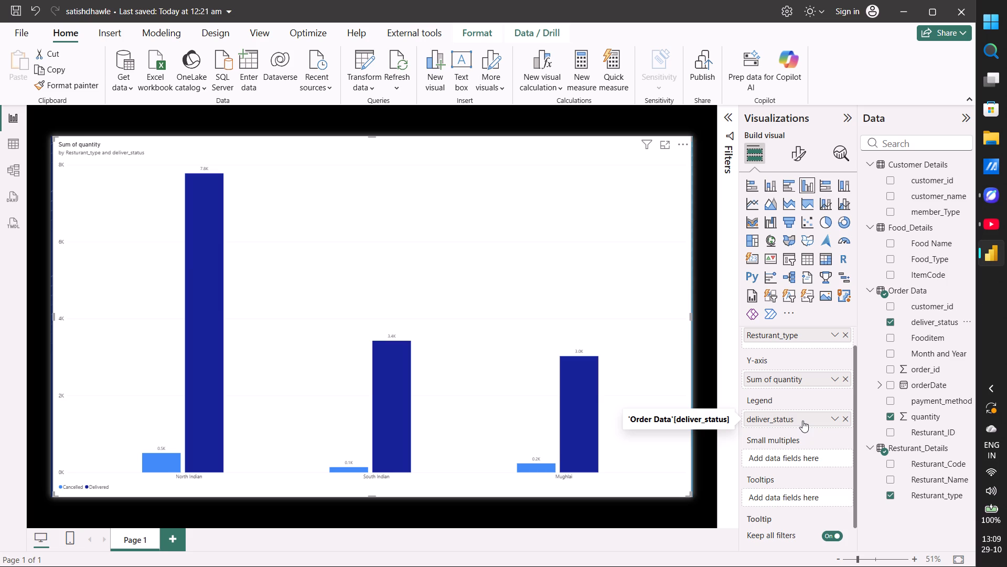
Highlight the Delivered columns, clear the highlight, and highlight Delivered and Cancelled in turn to compare them.
left_click(94, 485)
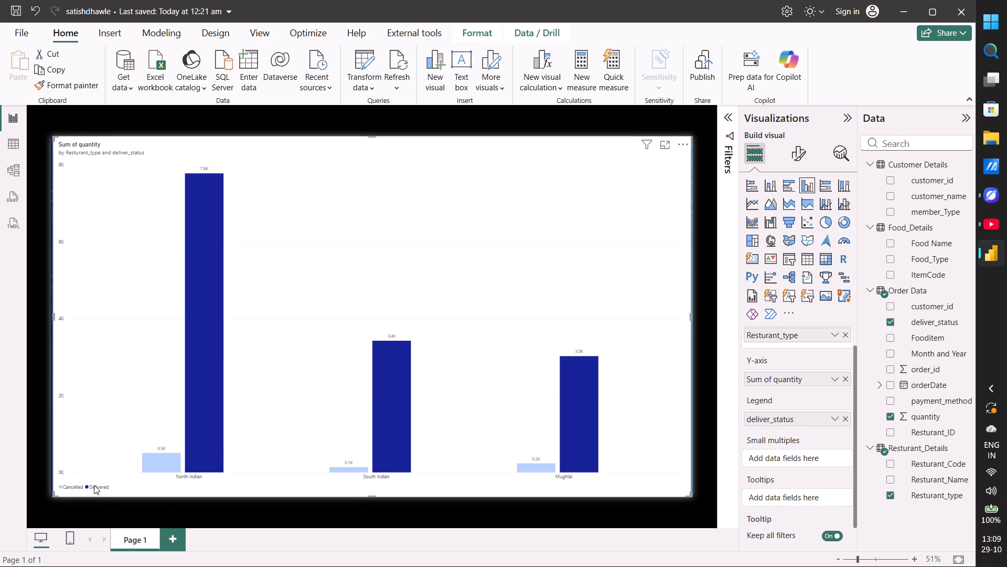
left_click(97, 383)
left_click(134, 384)
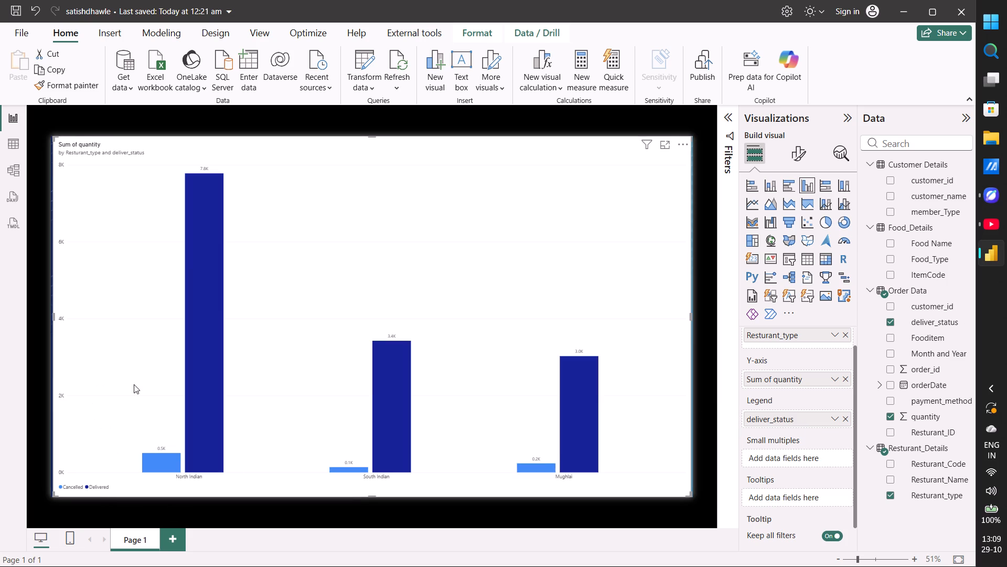
left_click(95, 487)
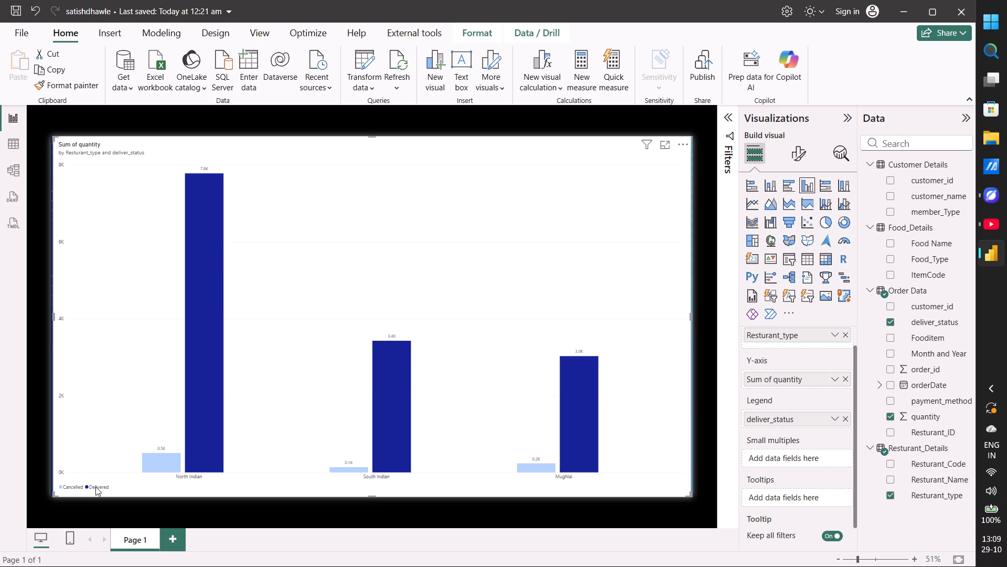
left_click(69, 488)
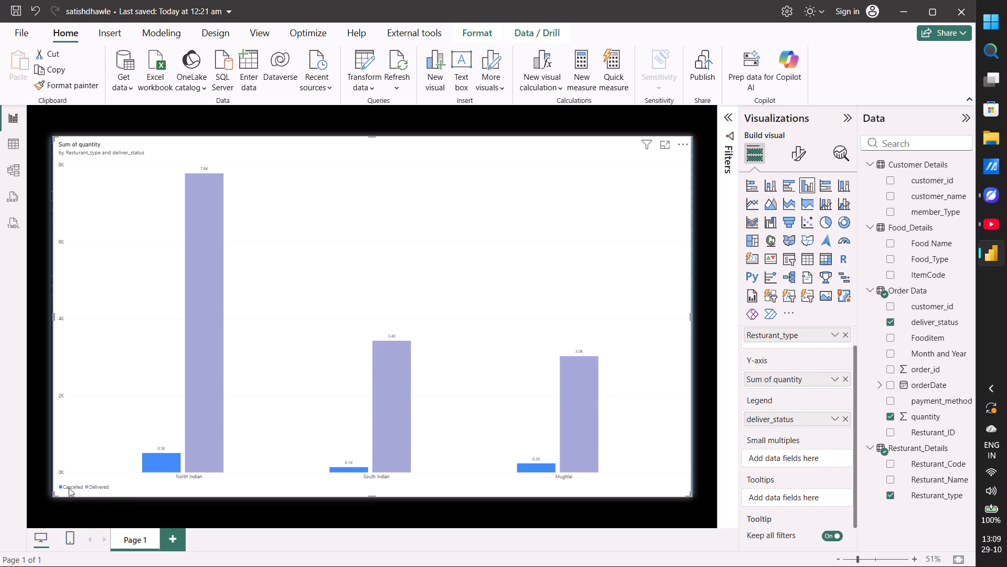
Clear the Delivered highlight from the chart's columns.
left_click(97, 485)
left_click(104, 443)
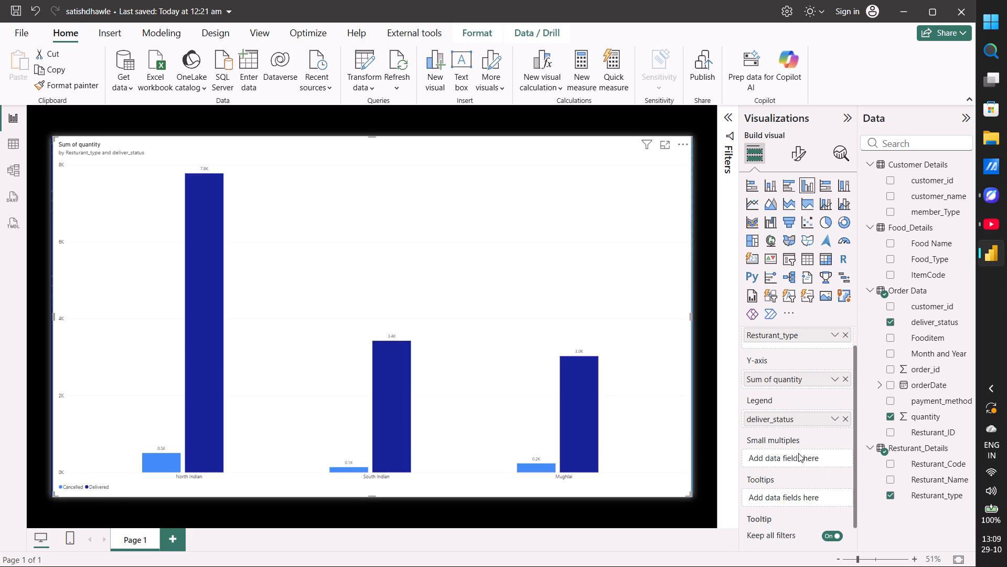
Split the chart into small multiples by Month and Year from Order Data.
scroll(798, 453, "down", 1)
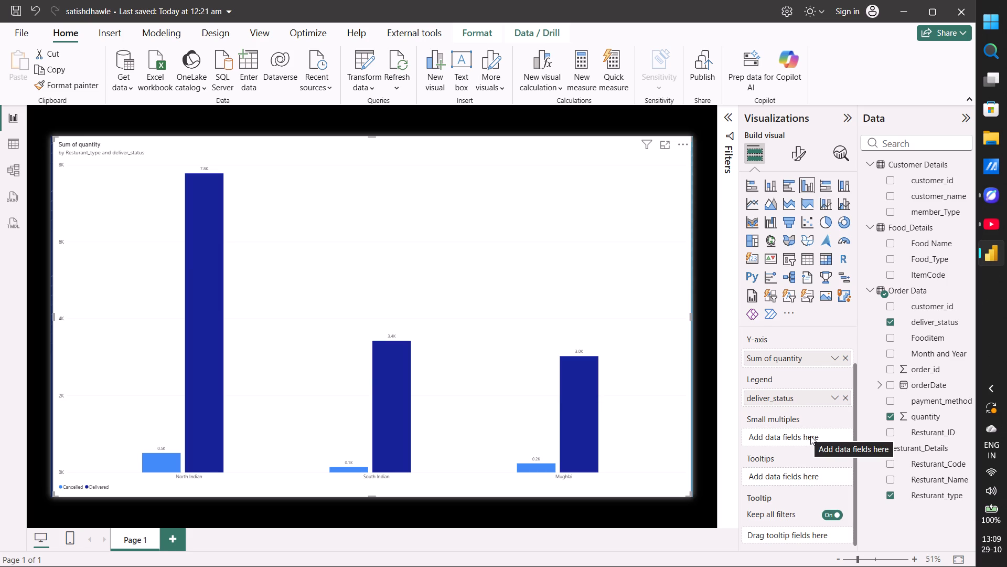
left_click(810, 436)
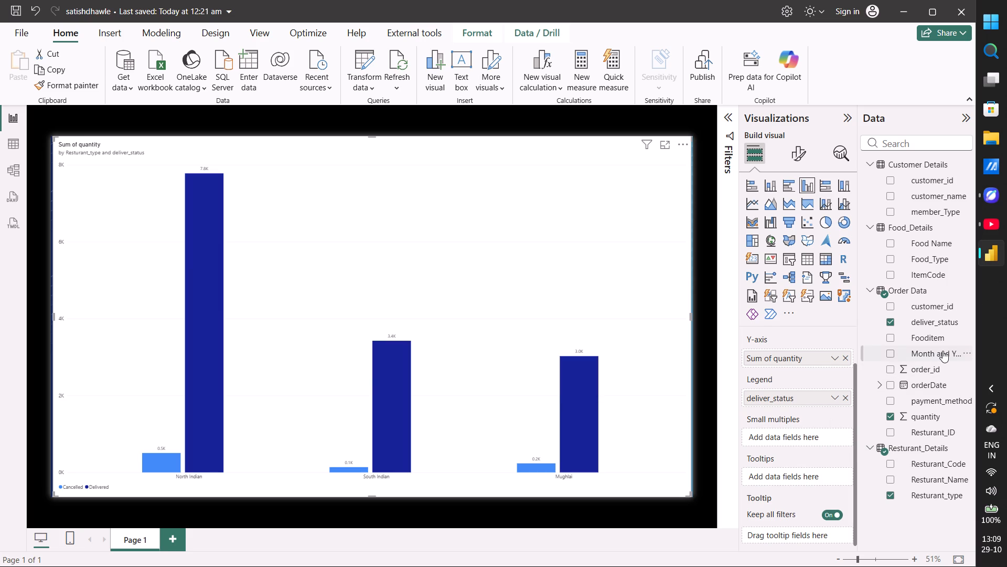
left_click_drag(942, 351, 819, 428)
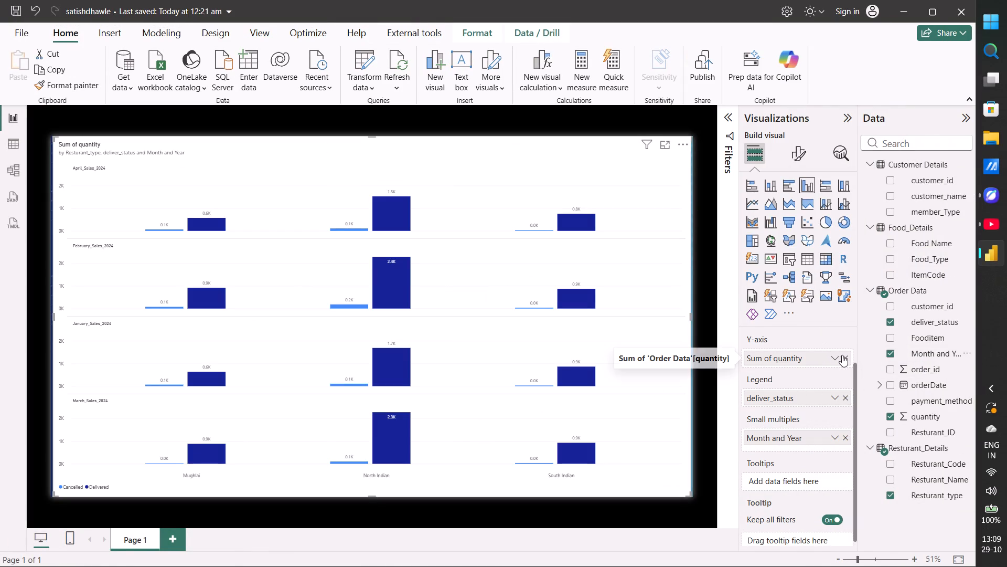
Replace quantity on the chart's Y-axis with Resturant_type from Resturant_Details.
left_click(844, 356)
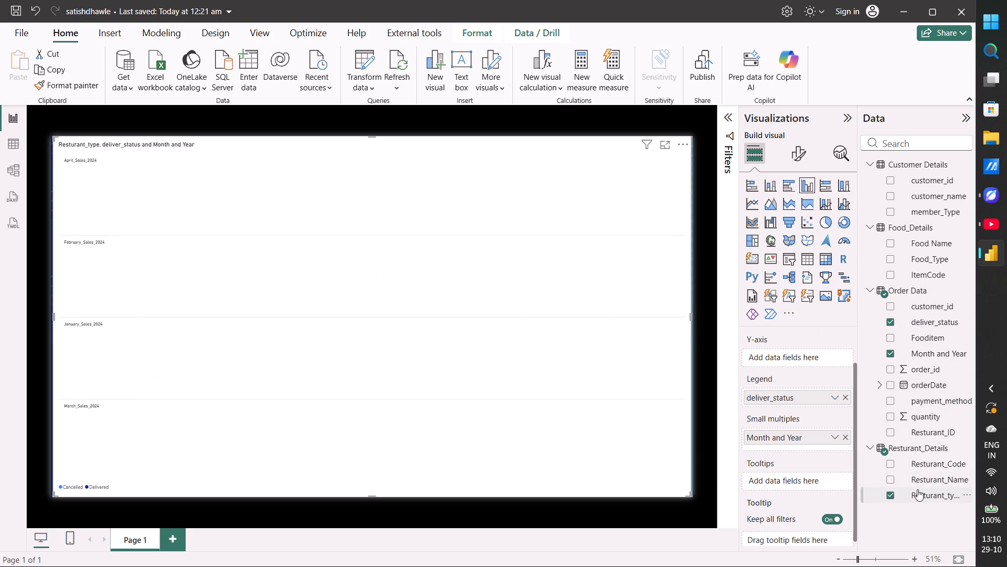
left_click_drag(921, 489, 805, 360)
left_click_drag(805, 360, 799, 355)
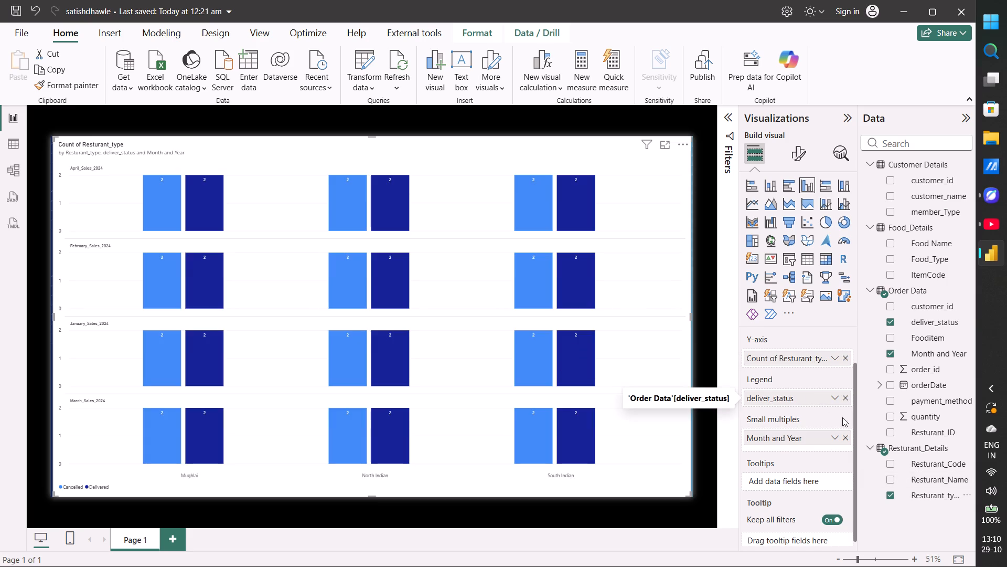
Remove Month and Year from the chart's small multiples and deliver_status from its legend.
left_click(846, 438)
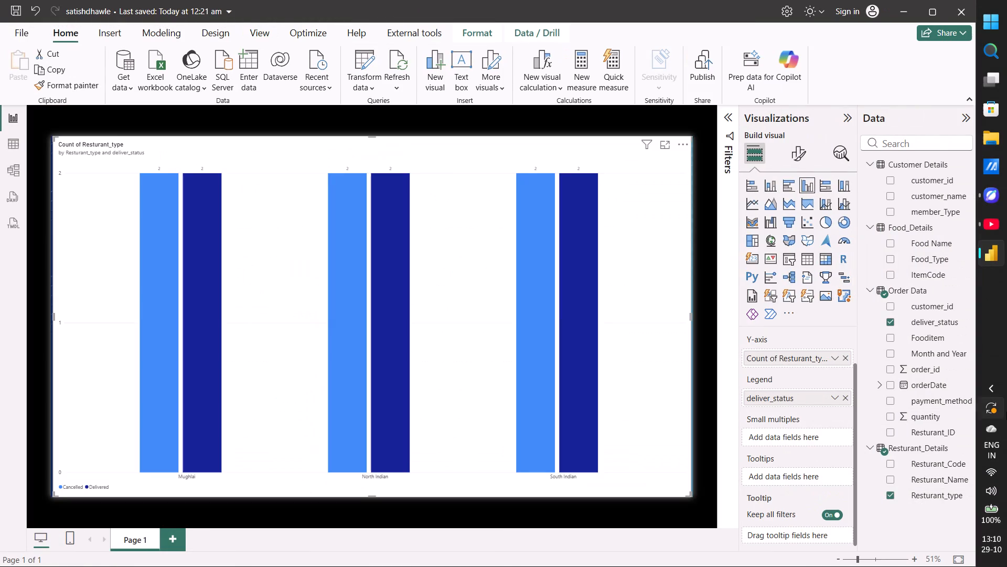
left_click(844, 397)
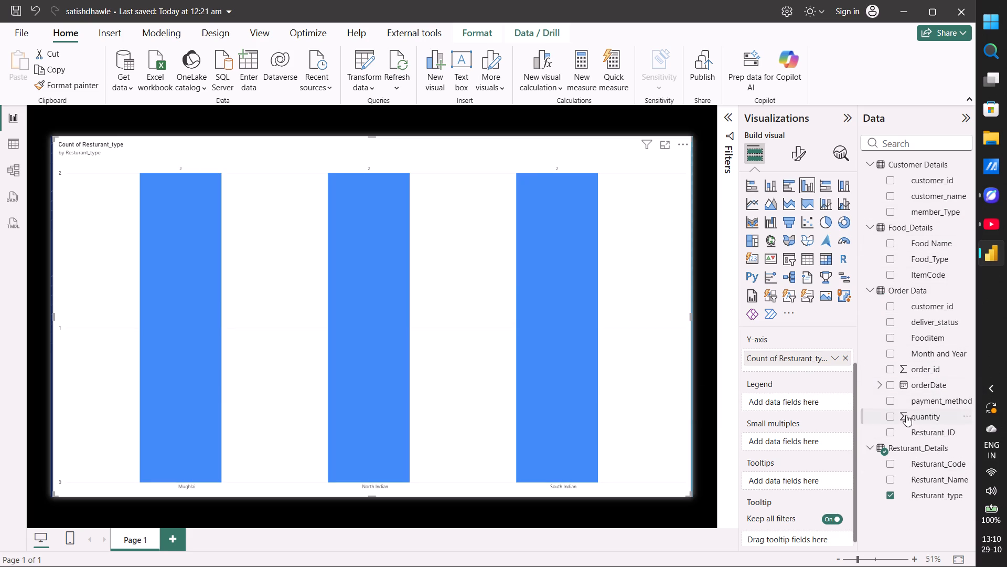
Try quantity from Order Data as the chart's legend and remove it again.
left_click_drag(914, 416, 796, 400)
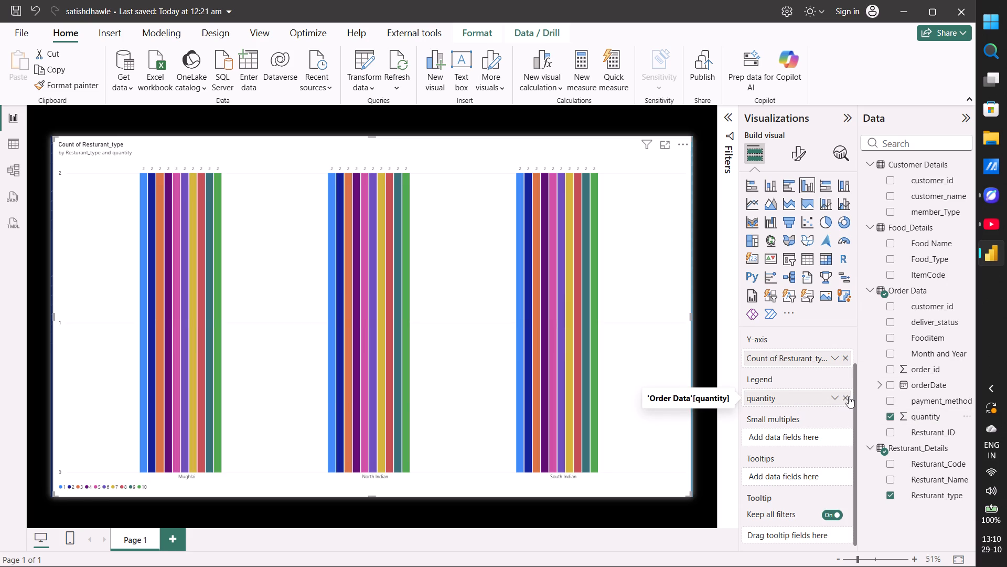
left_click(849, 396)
Replace the Resturant_type count on the chart's Y-axis with quantity from Order Data.
scroll(804, 390, "up", 2)
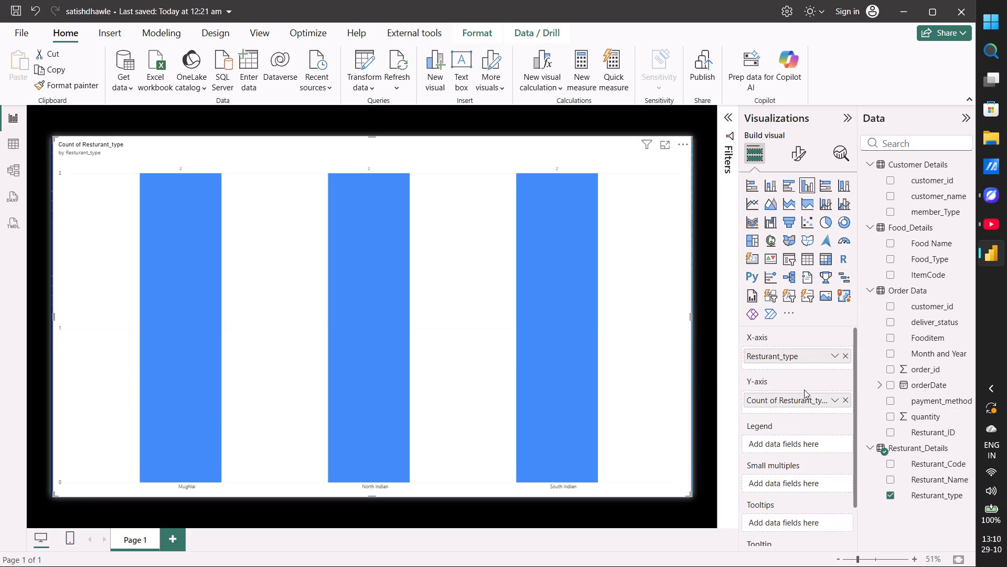
left_click(845, 397)
left_click_drag(922, 415, 806, 396)
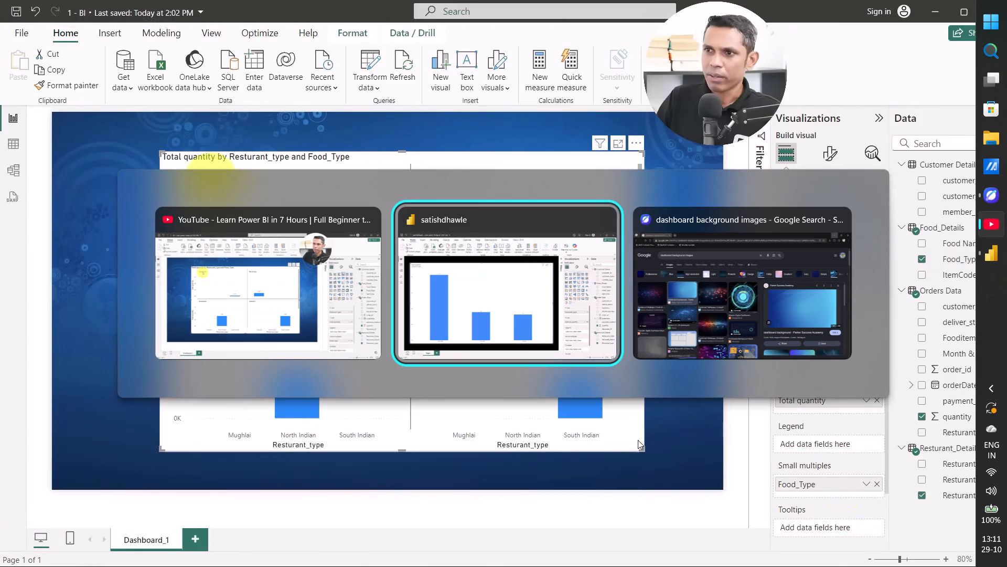
Rename the chart's Y-axis quantity field to Total Quantity for this visual.
left_click(835, 402)
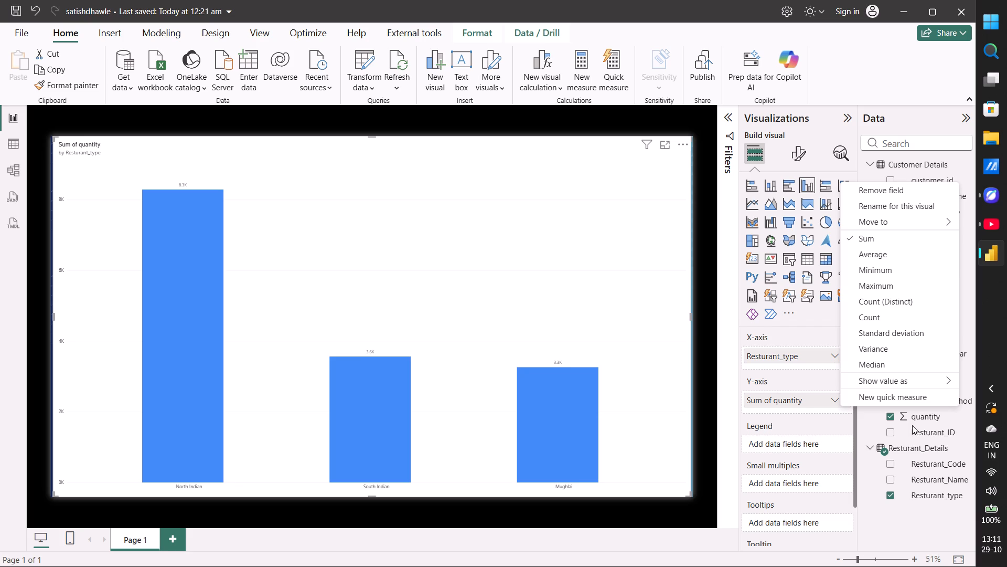
left_click(926, 203)
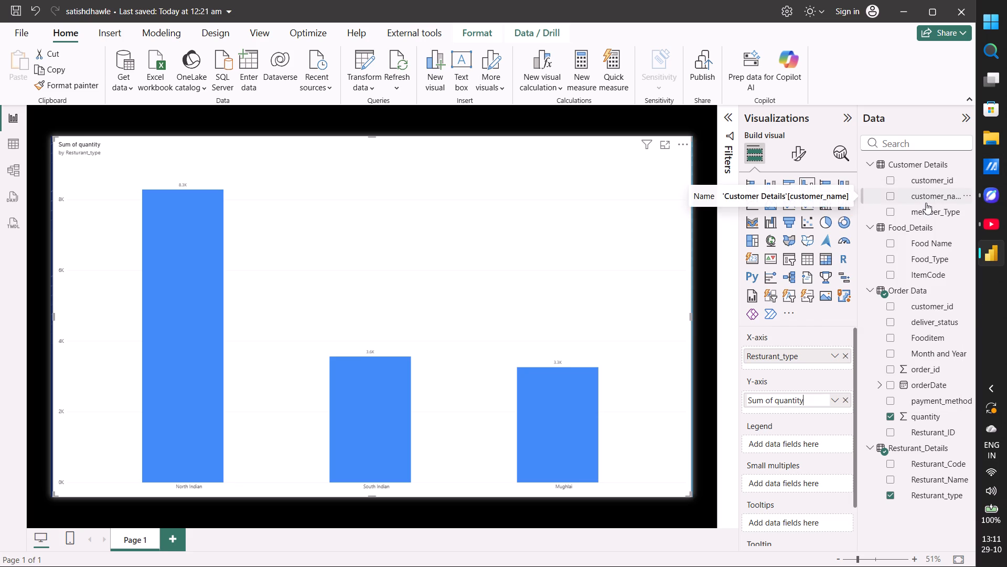
key("BackSpace")
key("BackSpace")
key("BackSpace")
key("BackSpace")
key("BackSpace")
key("BackSpace")
key("BackSpace")
key("BackSpace")
key("BackSpace")
key("BackSpace")
key("BackSpace")
key("BackSpace")
key("BackSpace")
key("BackSpace")
key("BackSpace")
key("BackSpace")
key("BackSpace")
key("BackSpace")
key("BackSpace")
key("BackSpace")
type("Tota")
type("l")
key("space")
type("Quantity")
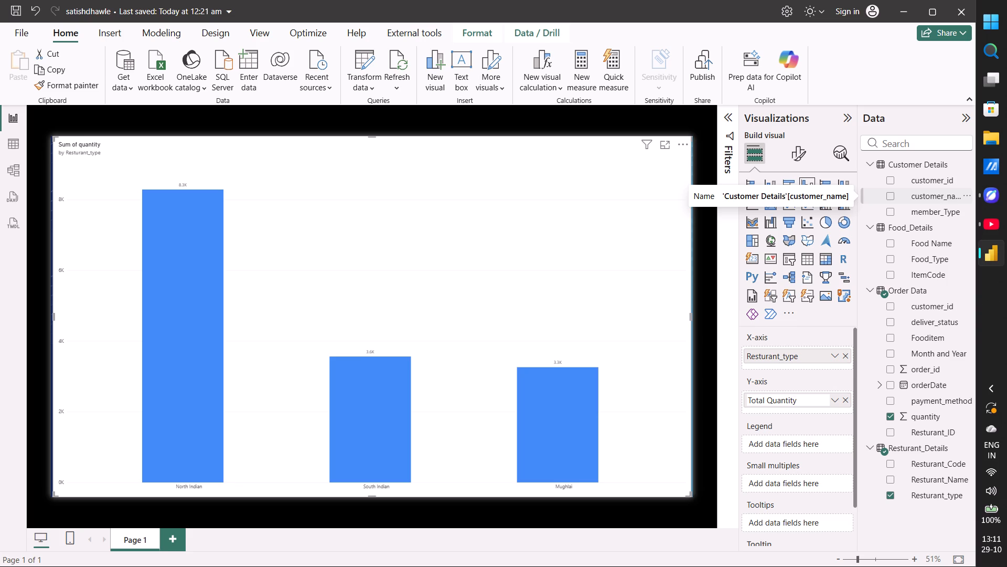
key("Return")
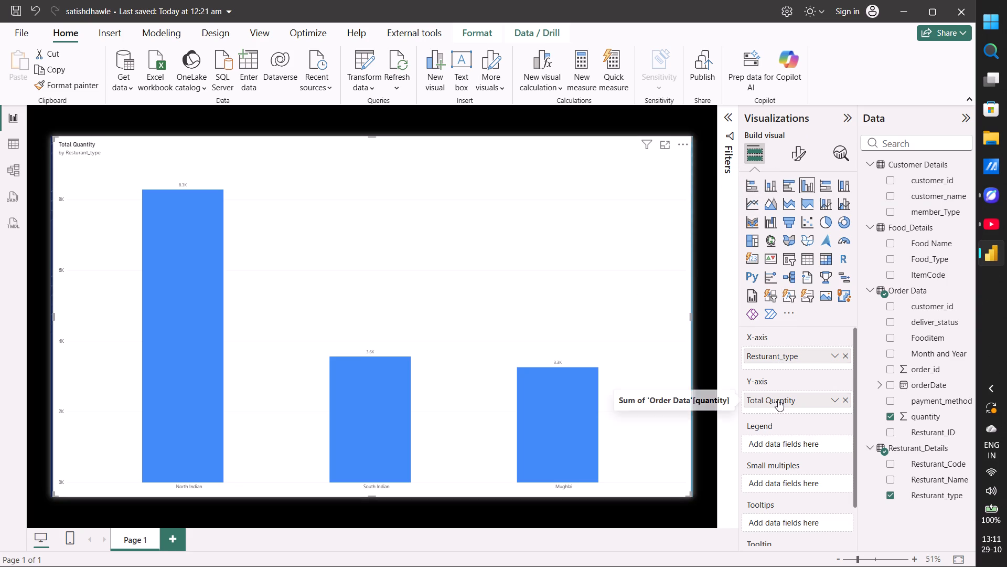
Highlight the North Indian and South Indian columns in turn to examine their Total Quantity, and clear the highlight.
left_click(87, 144)
left_click(185, 240)
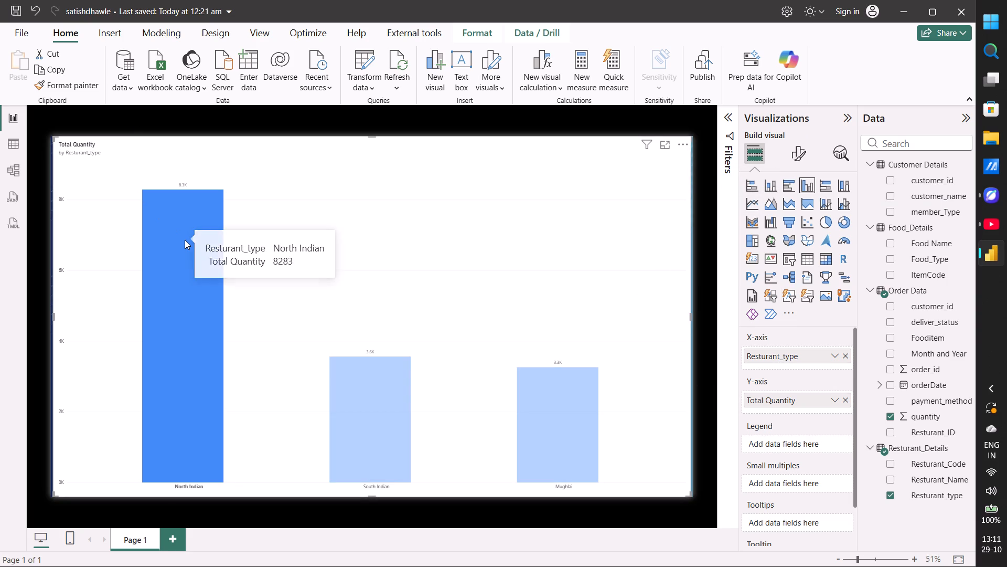
left_click(371, 432)
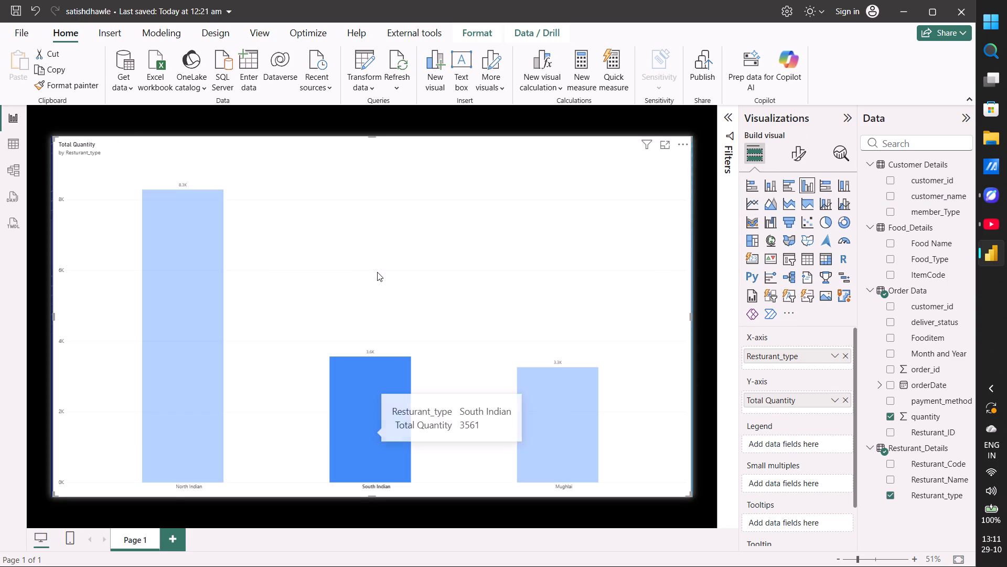
left_click(377, 272)
left_click(468, 253)
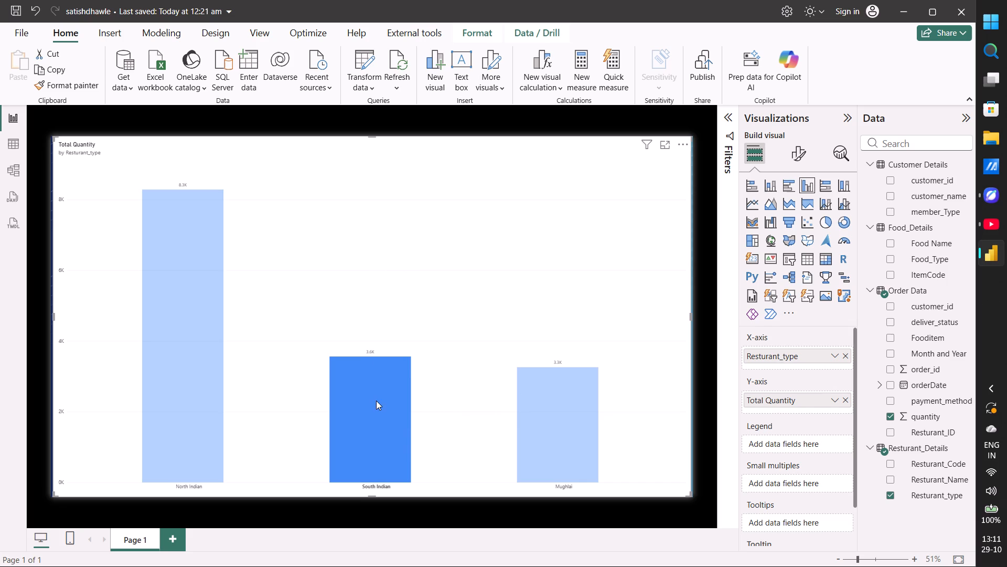
left_click(376, 401)
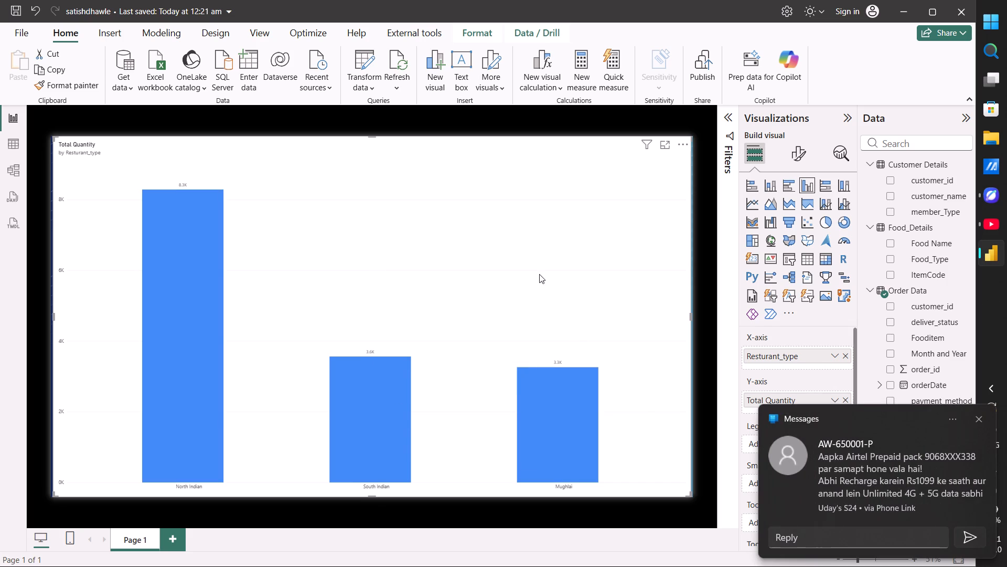
Split the Total Quantity chart into small multiples by Food_Type from Food_Details.
left_click(978, 414)
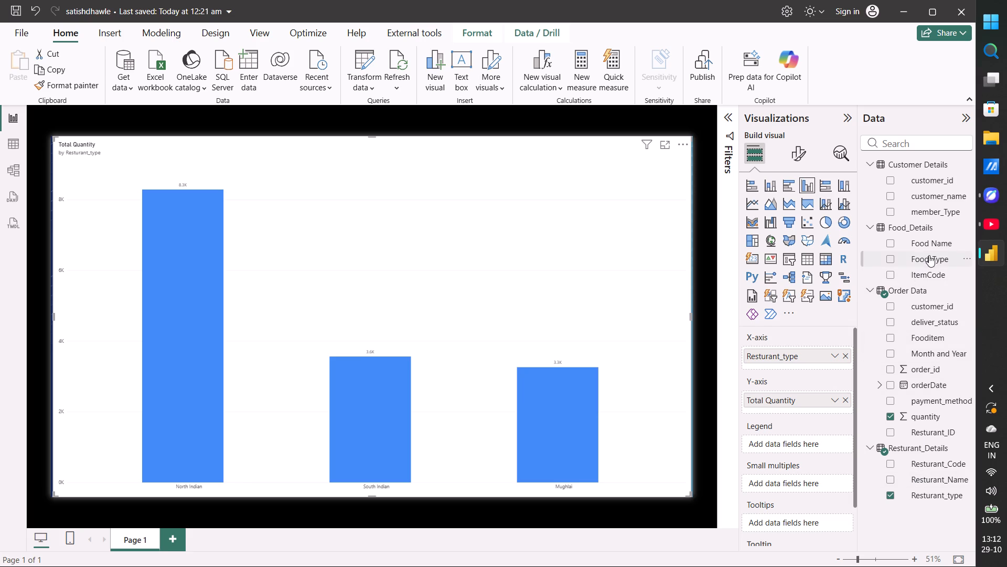
left_click_drag(929, 255, 810, 481)
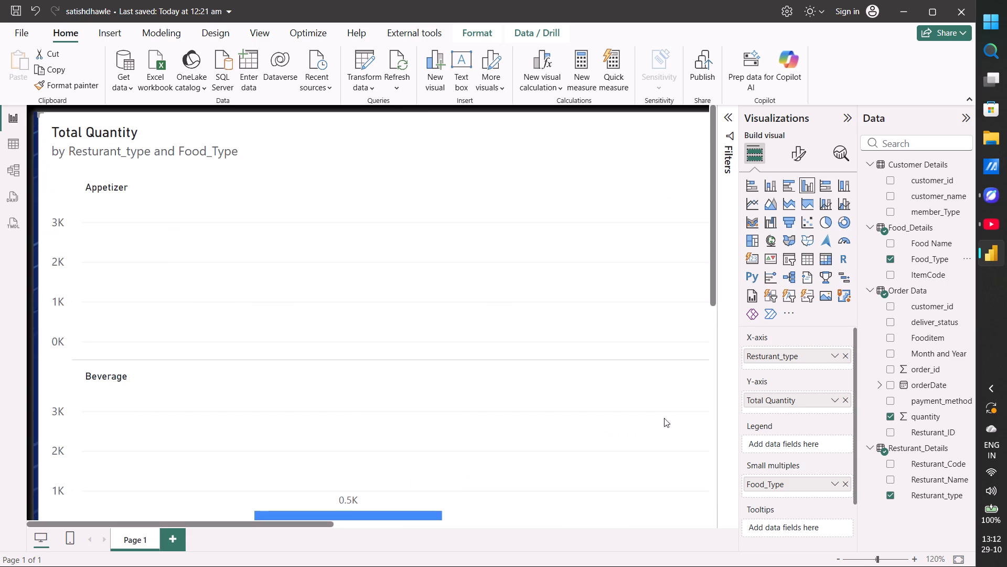
left_click(866, 561)
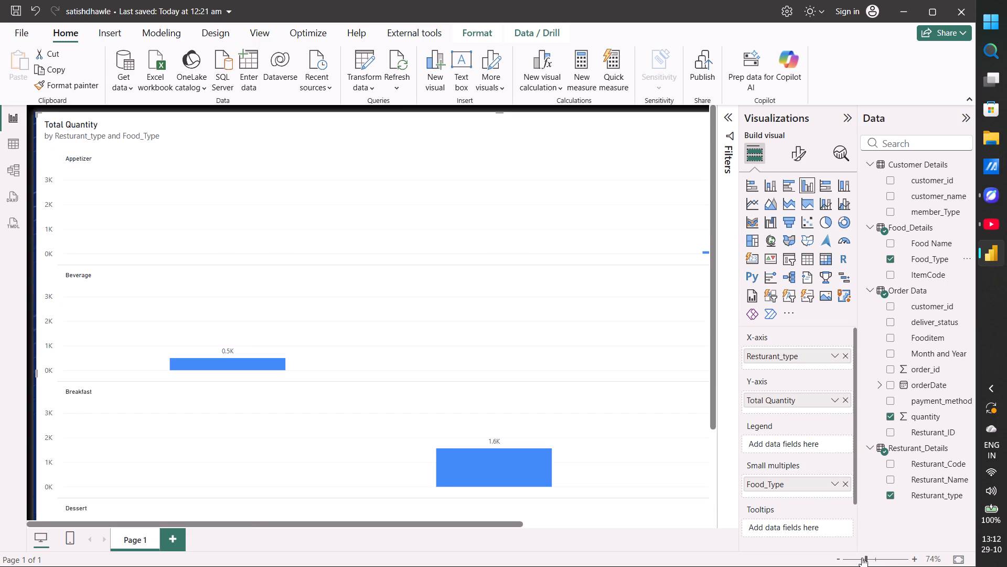
left_click(861, 558)
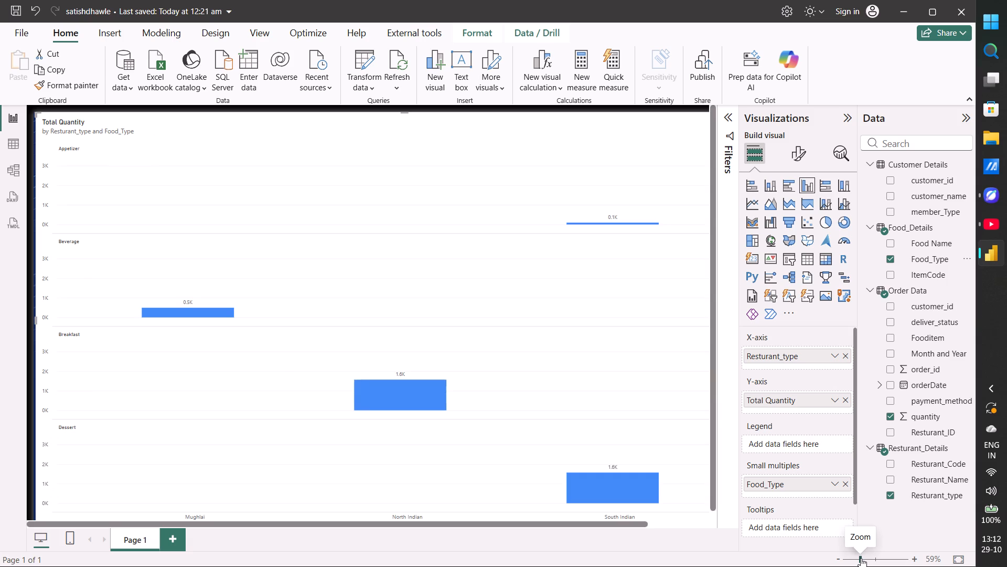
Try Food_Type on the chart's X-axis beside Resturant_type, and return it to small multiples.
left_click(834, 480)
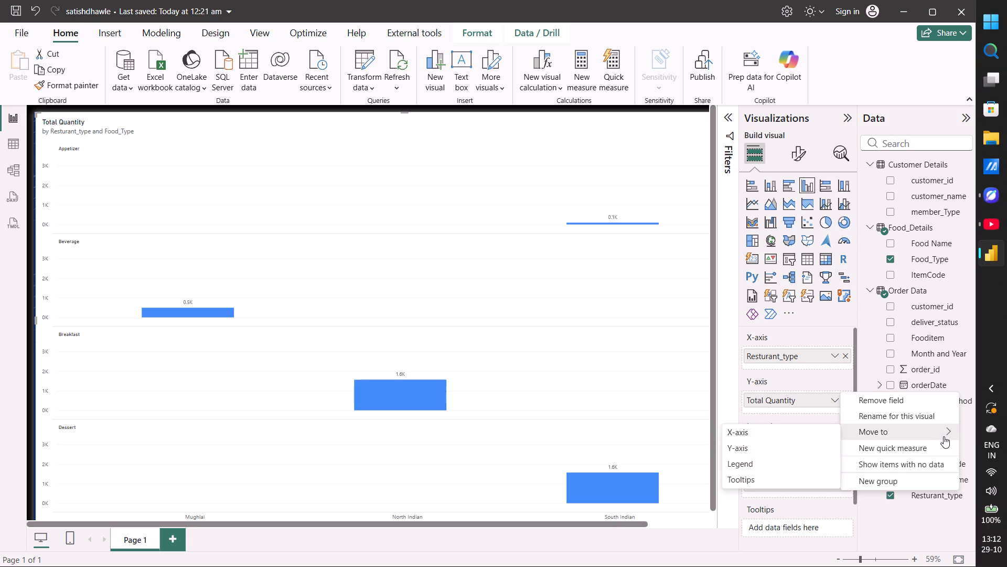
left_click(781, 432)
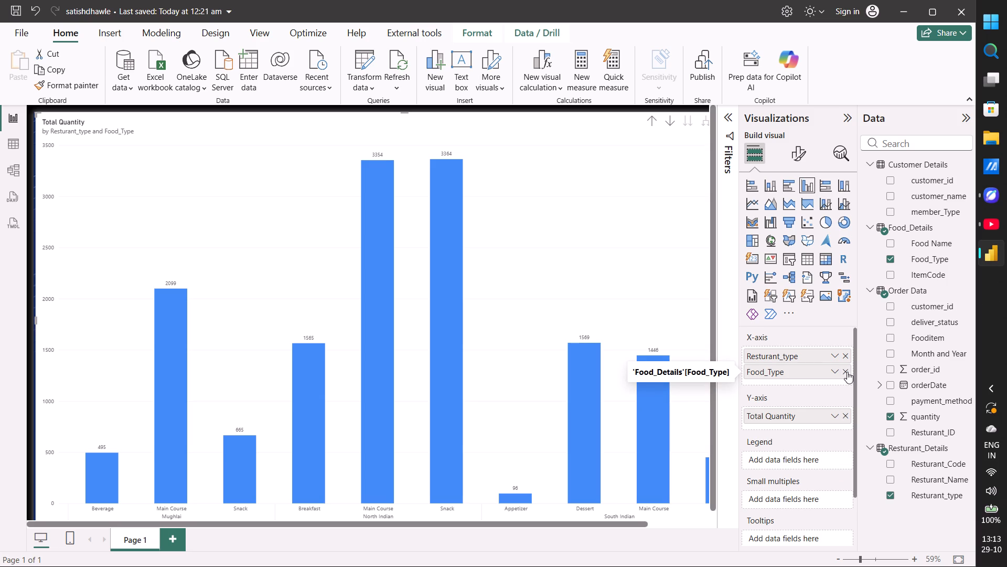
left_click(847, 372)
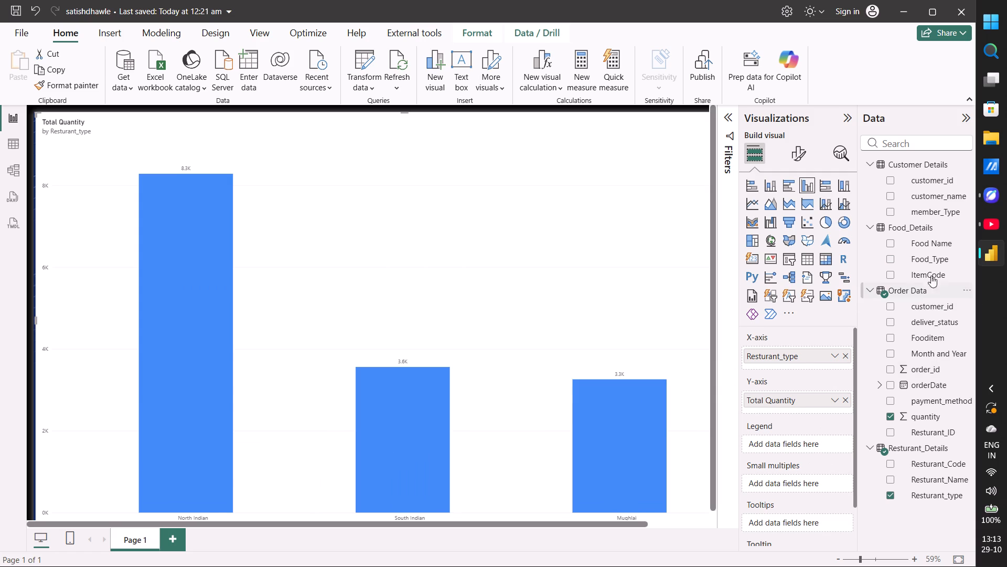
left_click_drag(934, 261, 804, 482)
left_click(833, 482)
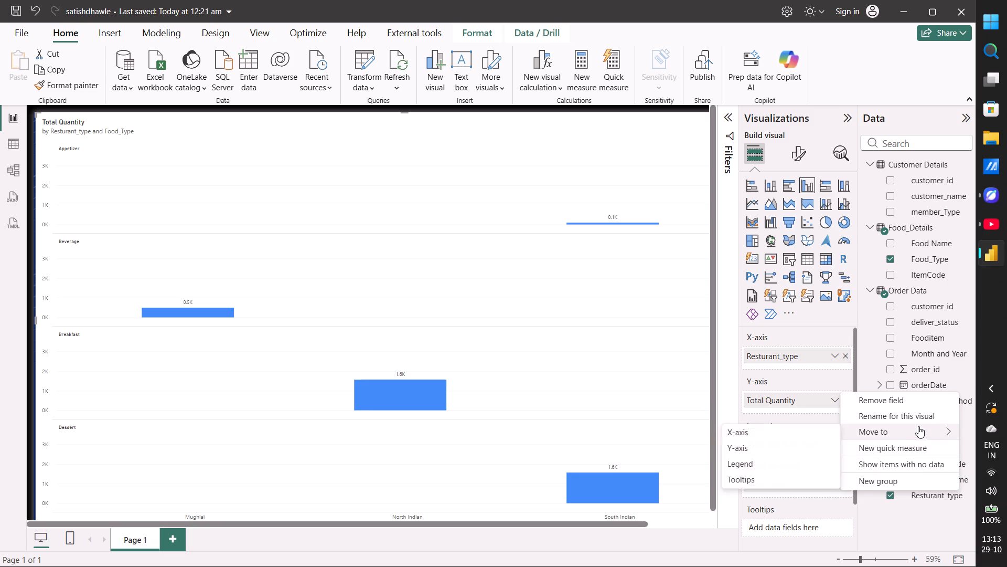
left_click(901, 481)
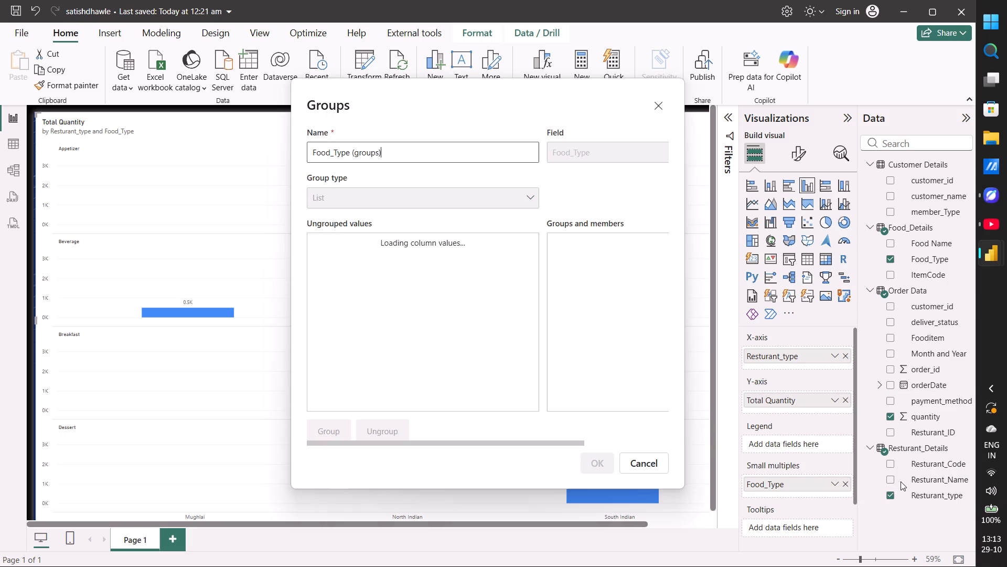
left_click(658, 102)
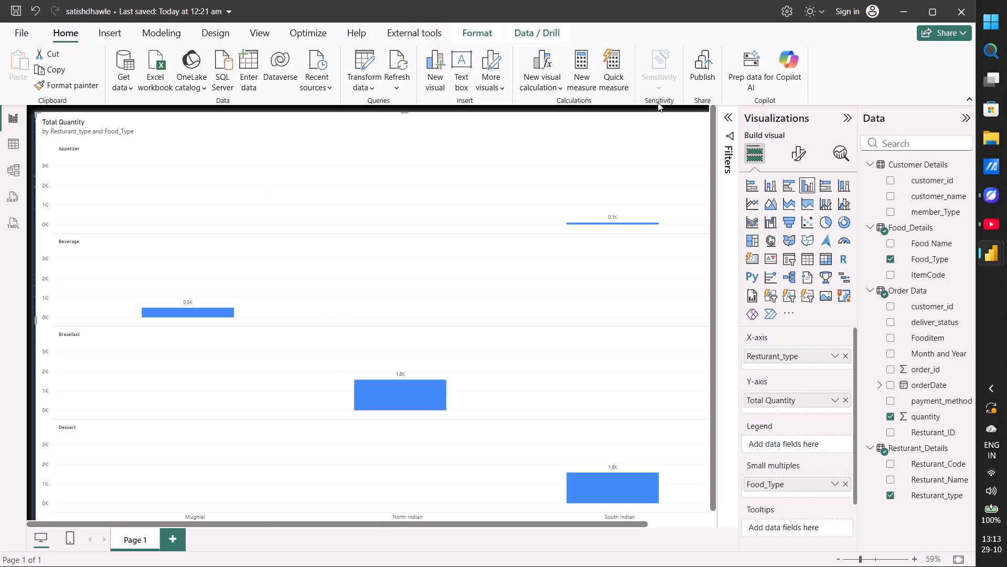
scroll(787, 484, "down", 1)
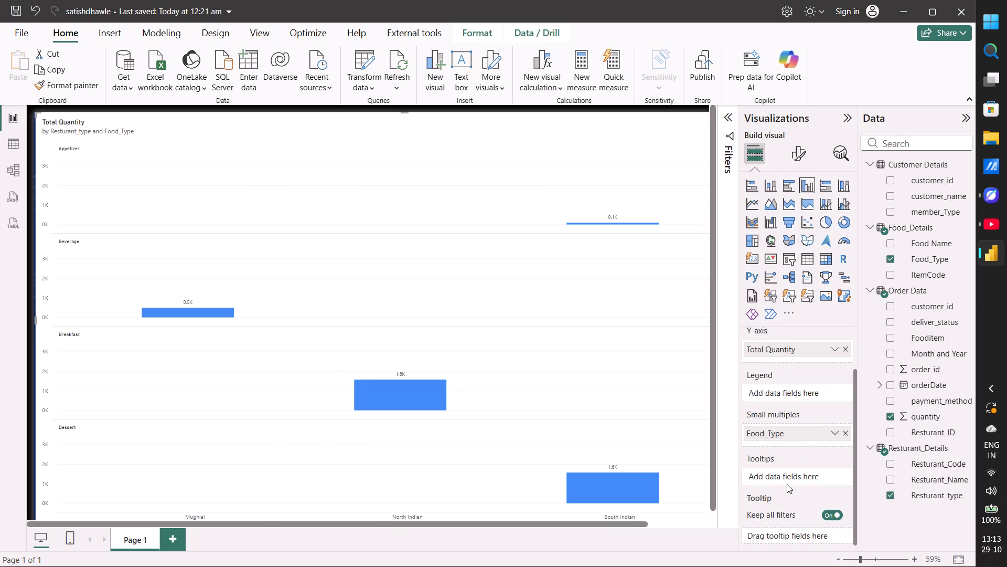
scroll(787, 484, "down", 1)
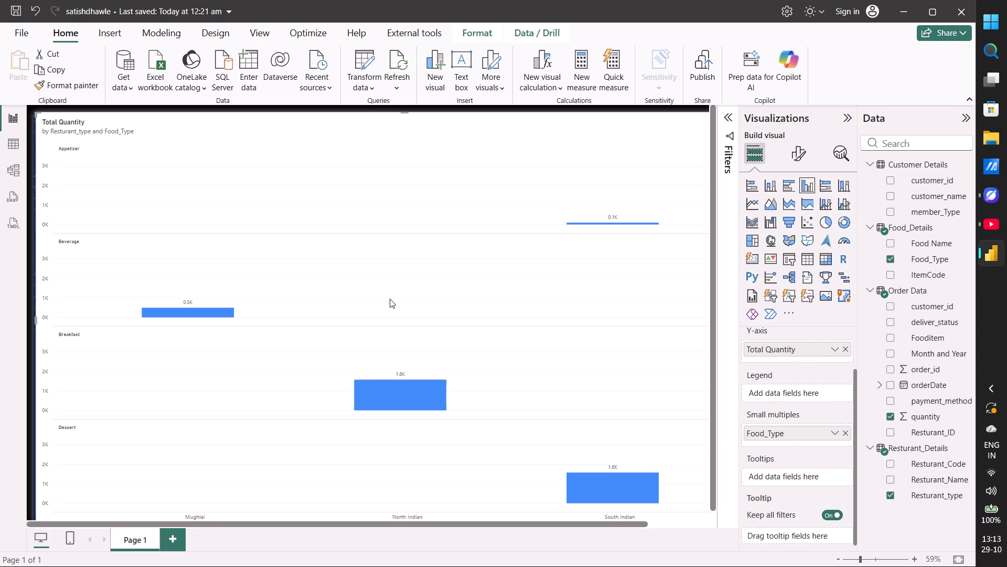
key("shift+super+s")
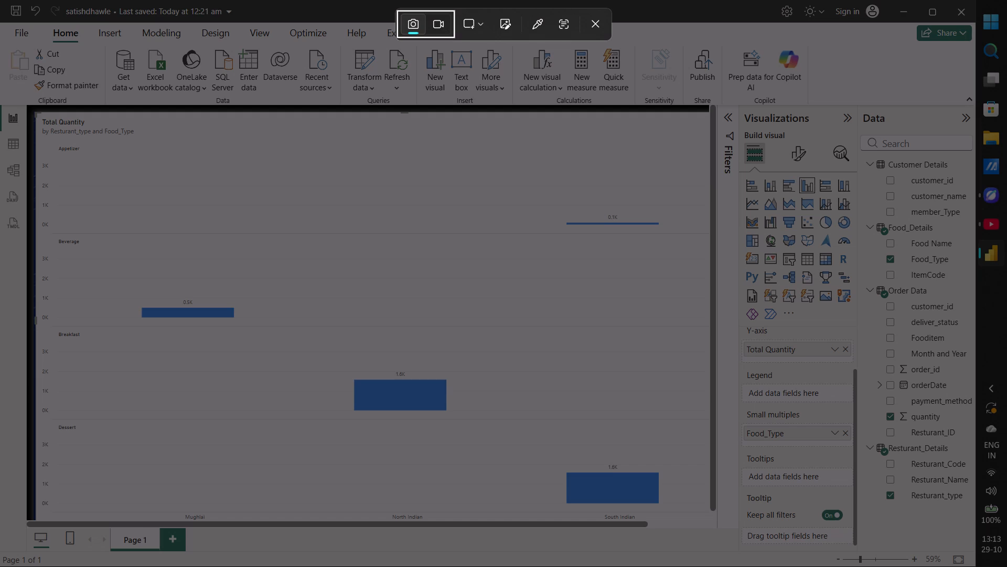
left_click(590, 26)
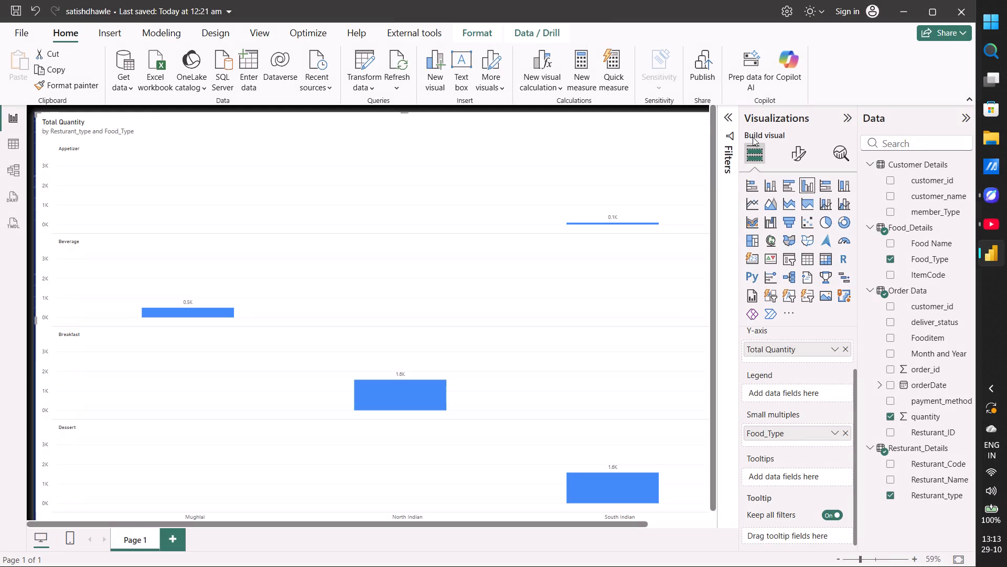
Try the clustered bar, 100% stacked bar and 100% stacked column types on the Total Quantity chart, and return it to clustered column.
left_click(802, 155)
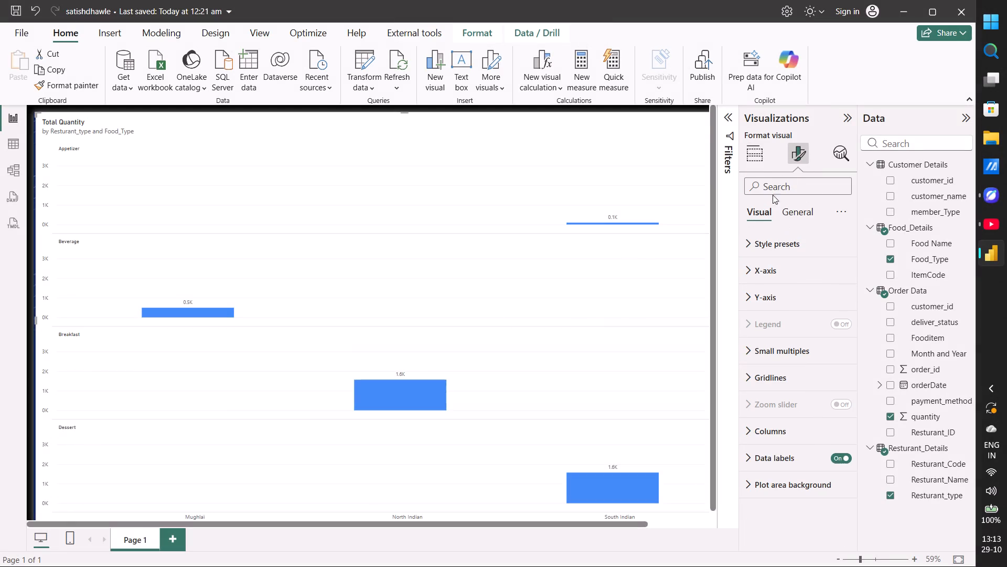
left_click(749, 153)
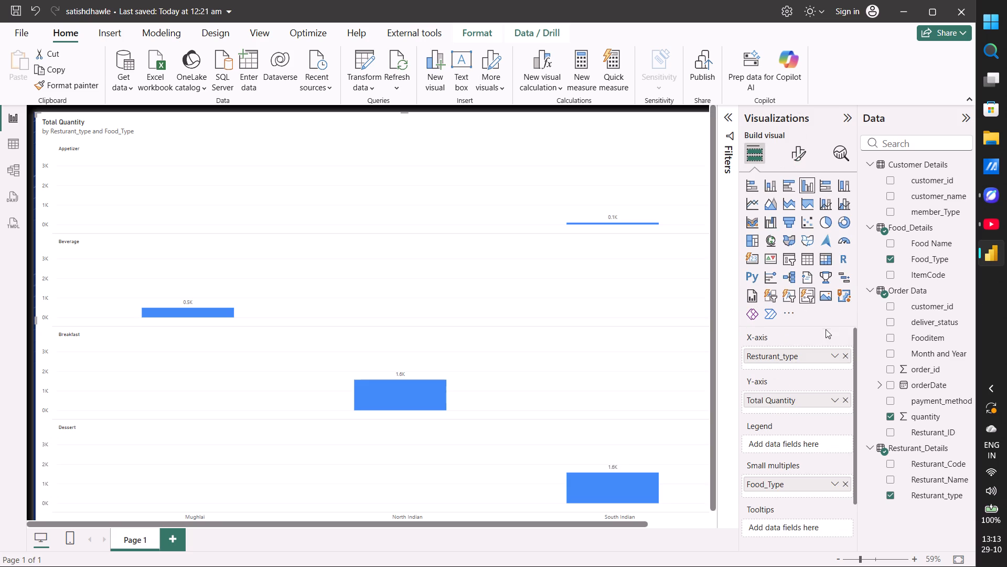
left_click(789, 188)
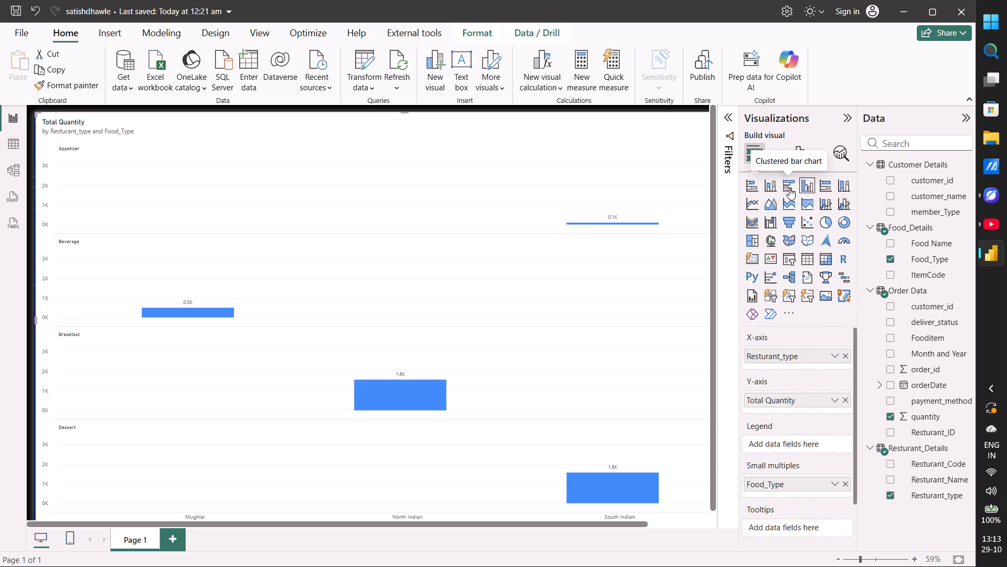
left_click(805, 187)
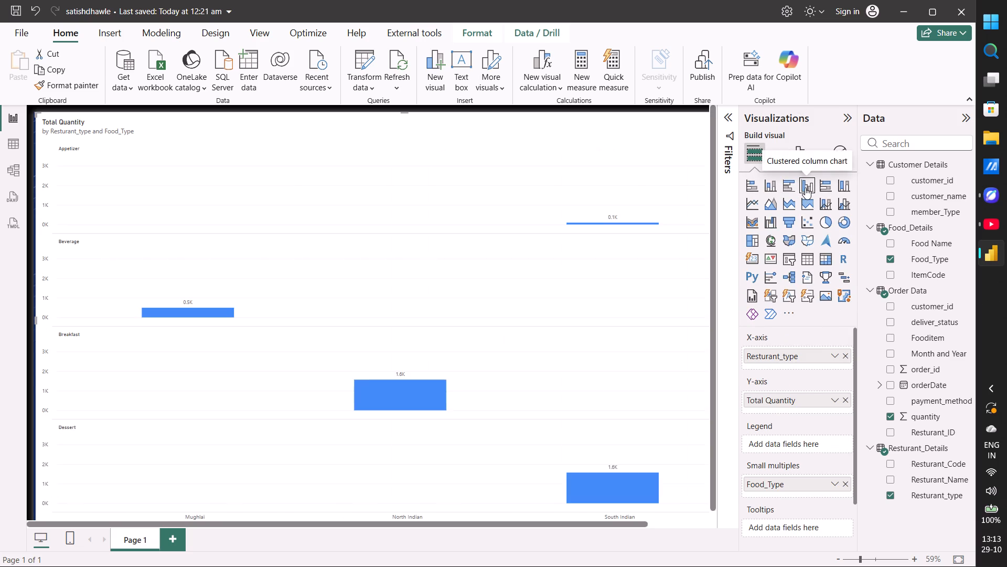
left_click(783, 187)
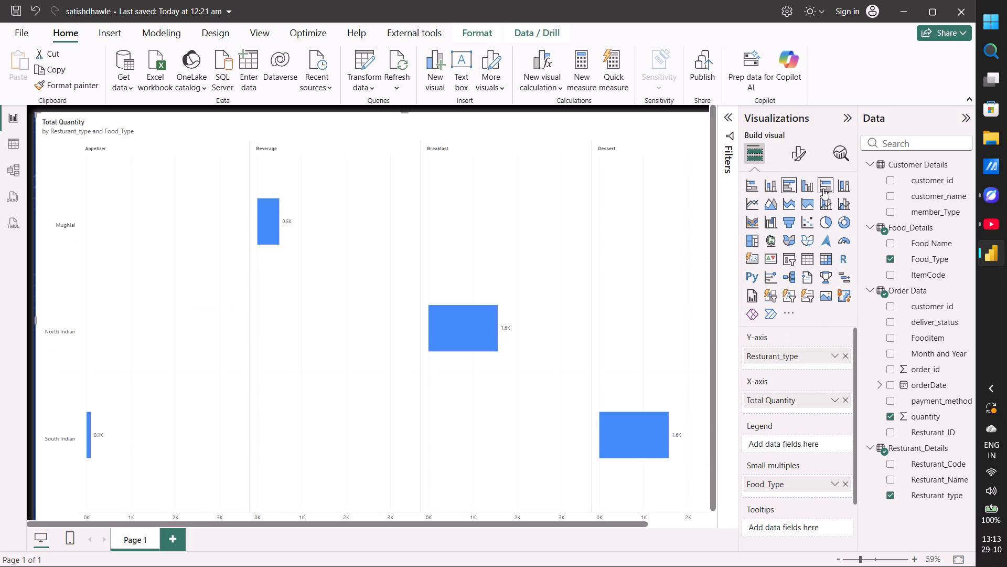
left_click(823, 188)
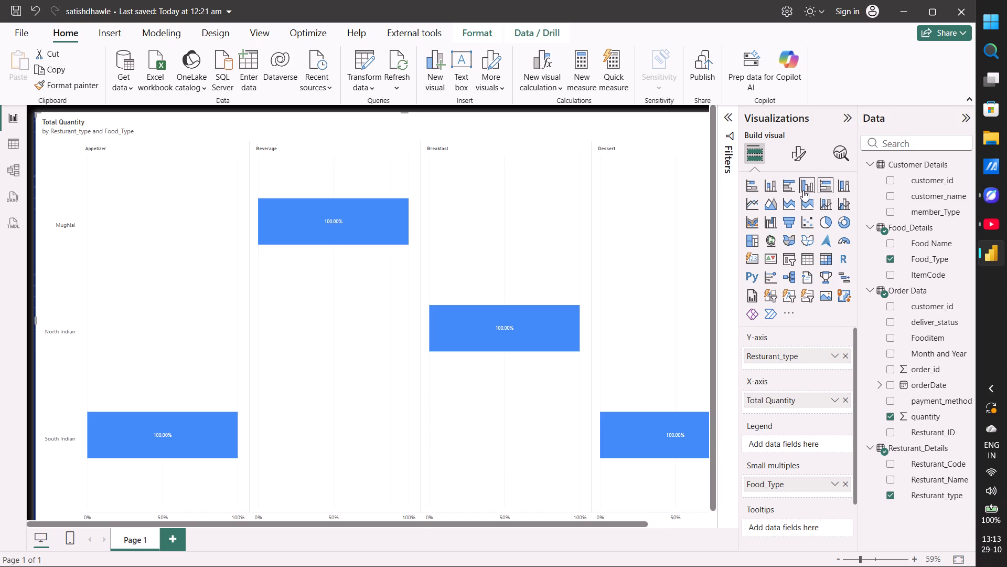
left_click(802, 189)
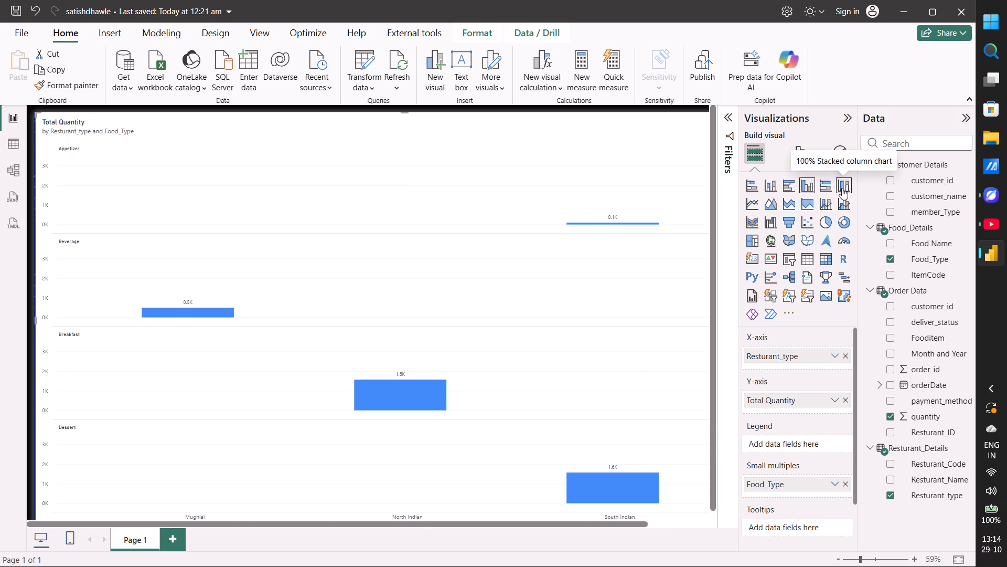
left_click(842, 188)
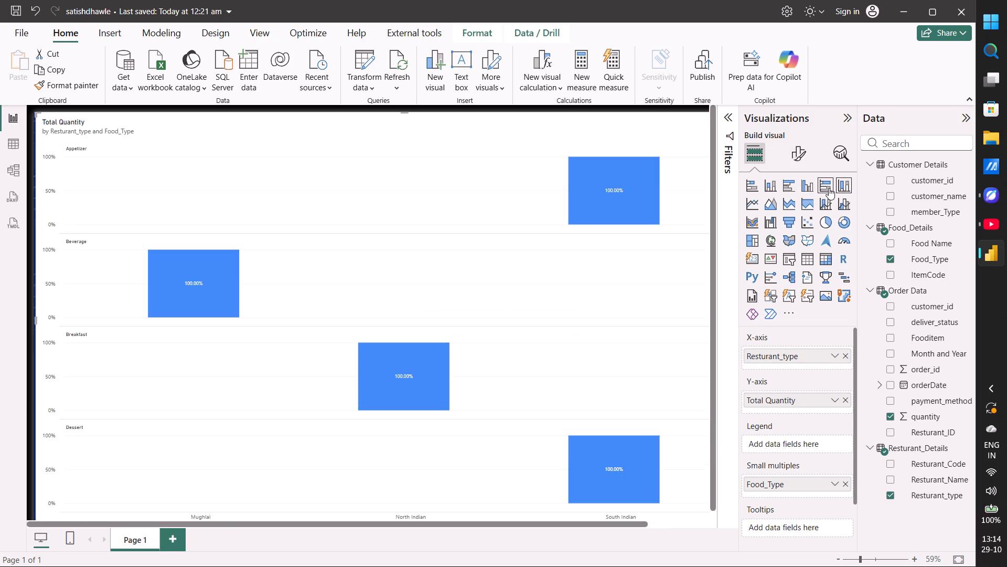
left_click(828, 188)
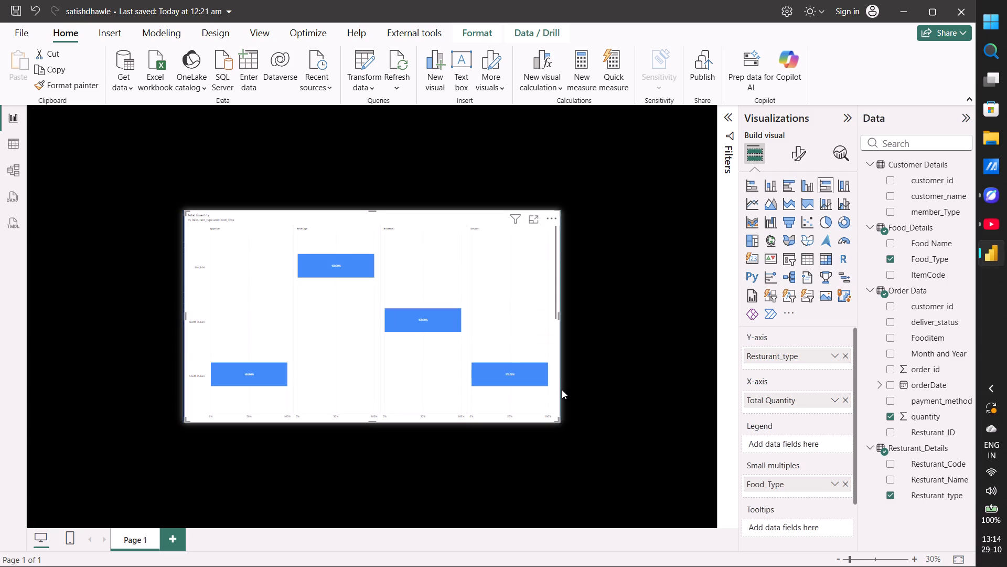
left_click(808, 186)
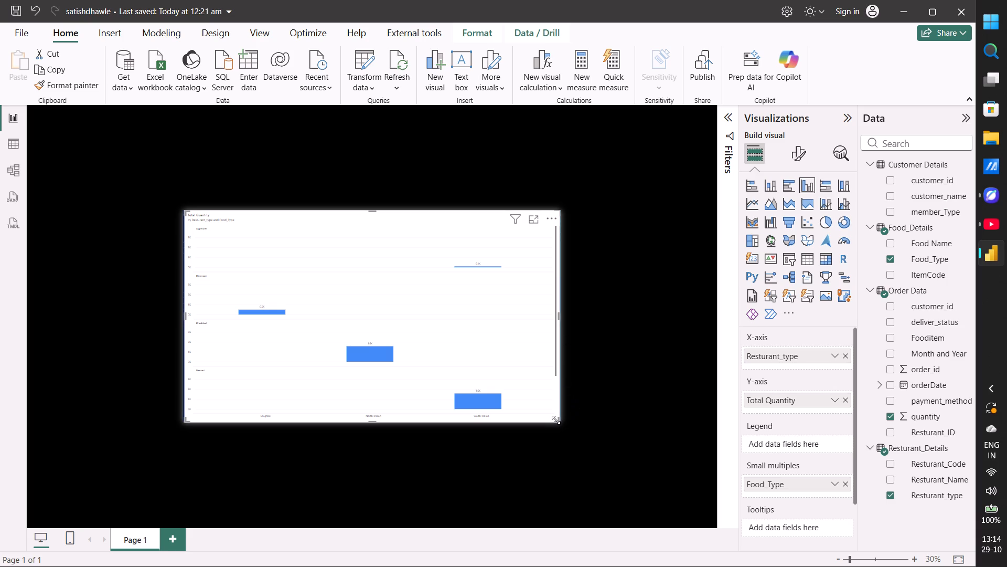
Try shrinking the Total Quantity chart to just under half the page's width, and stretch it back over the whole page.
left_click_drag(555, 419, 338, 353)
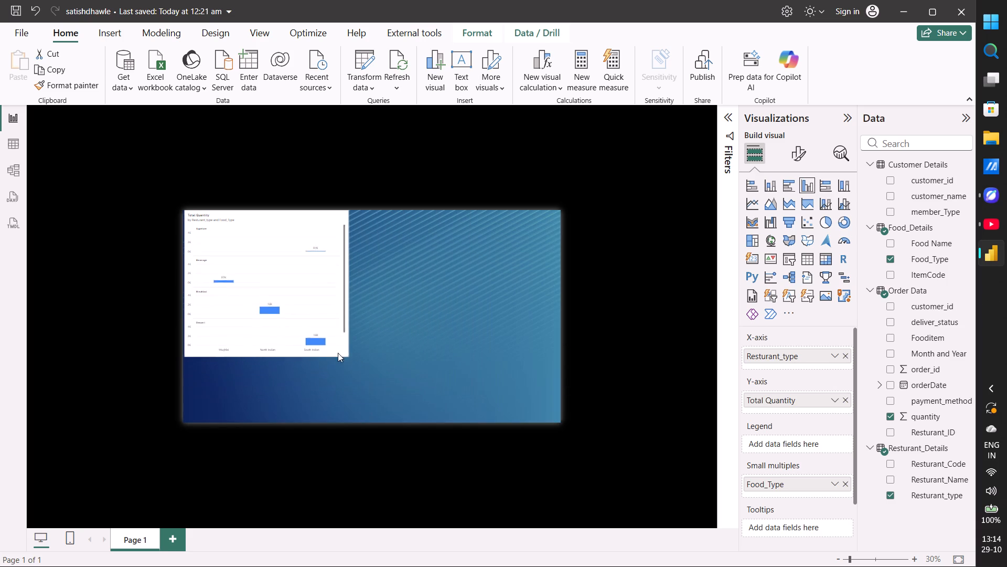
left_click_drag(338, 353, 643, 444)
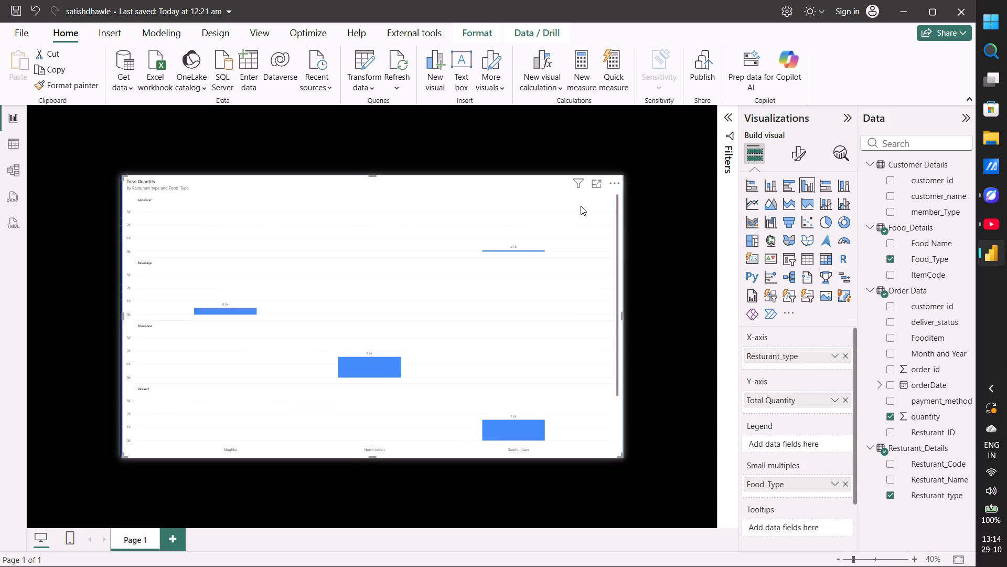
View the Total Quantity chart in focus mode, return to the report, and look over the visual's additional options.
left_click(595, 181)
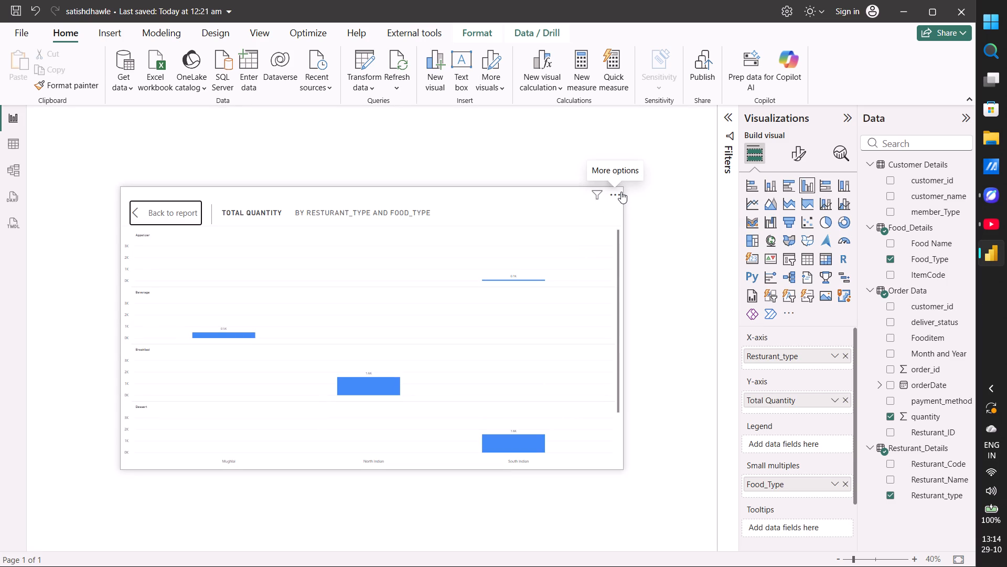
left_click(178, 216)
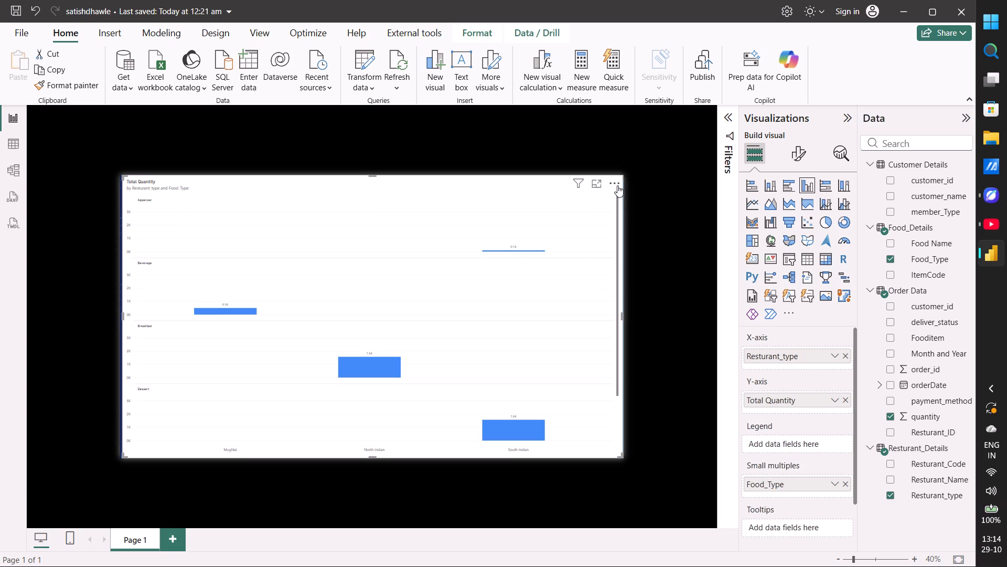
left_click(618, 184)
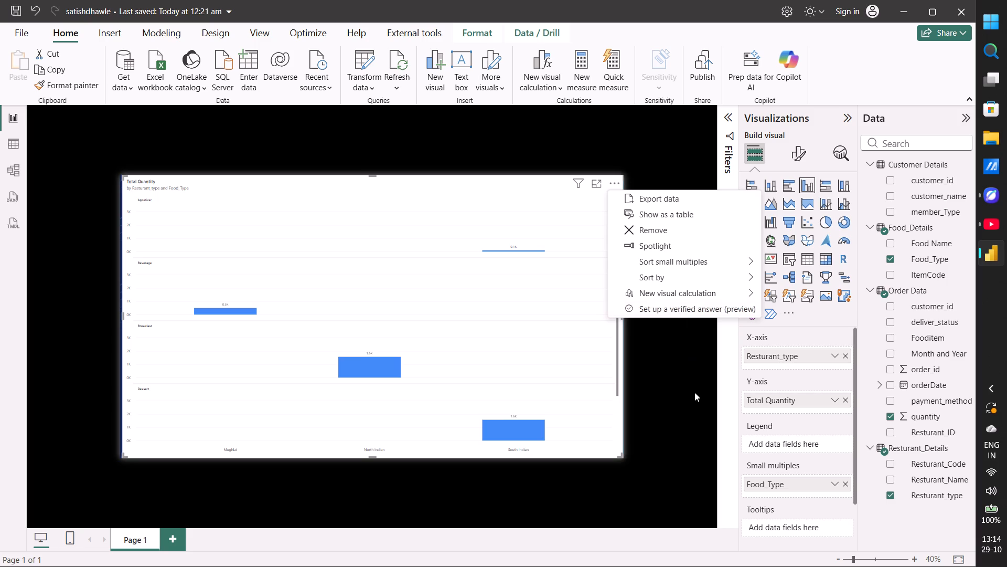
left_click(690, 408)
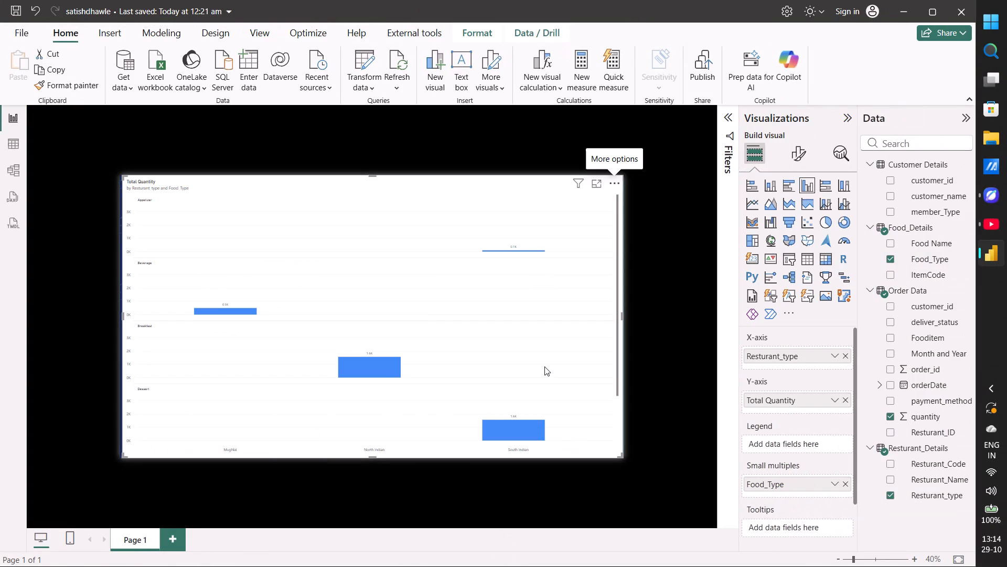
Capture a full-screen screenshot of the report with the Total Quantity chart, and dismiss the capture notification.
key("shift+super+s")
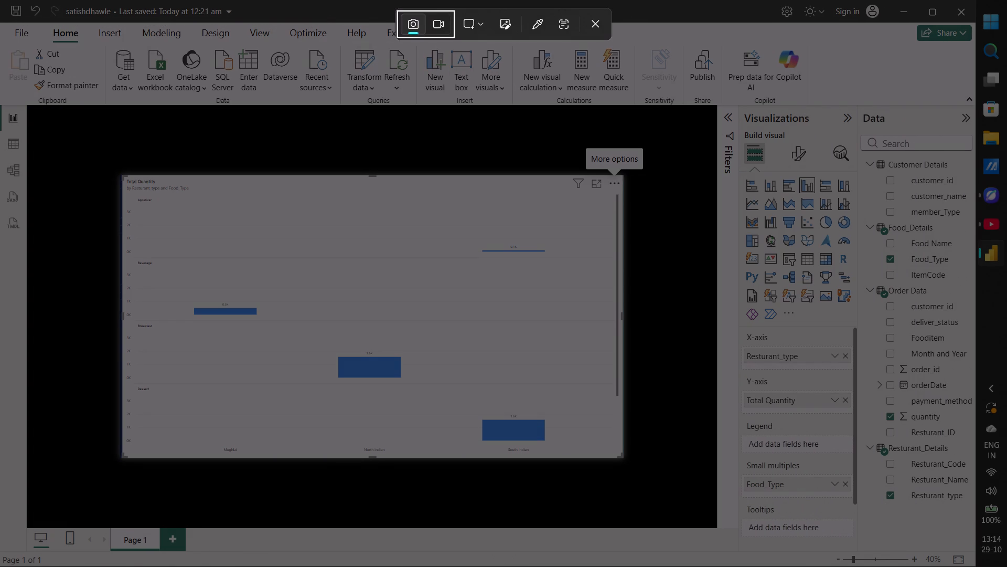
left_click(473, 31)
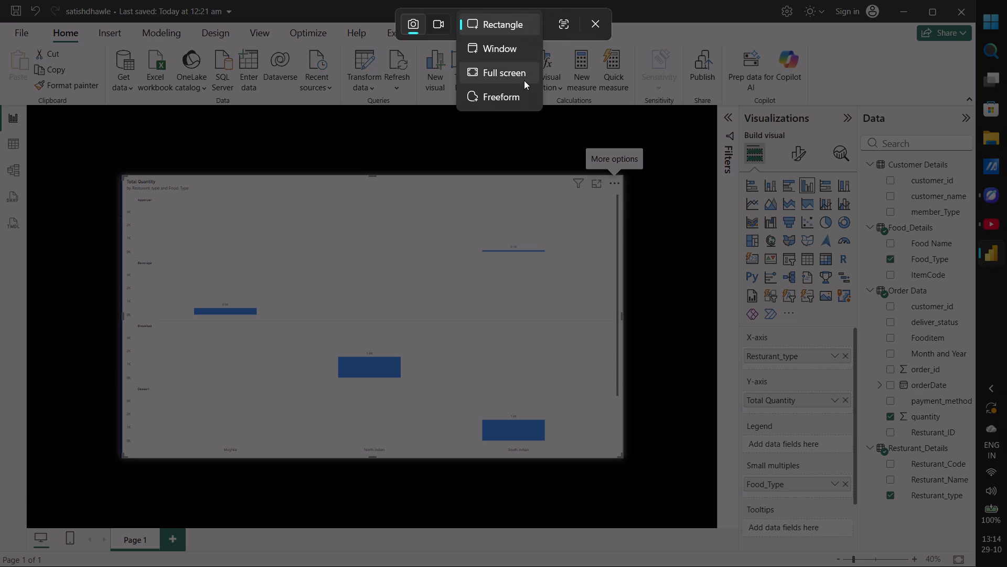
left_click(506, 75)
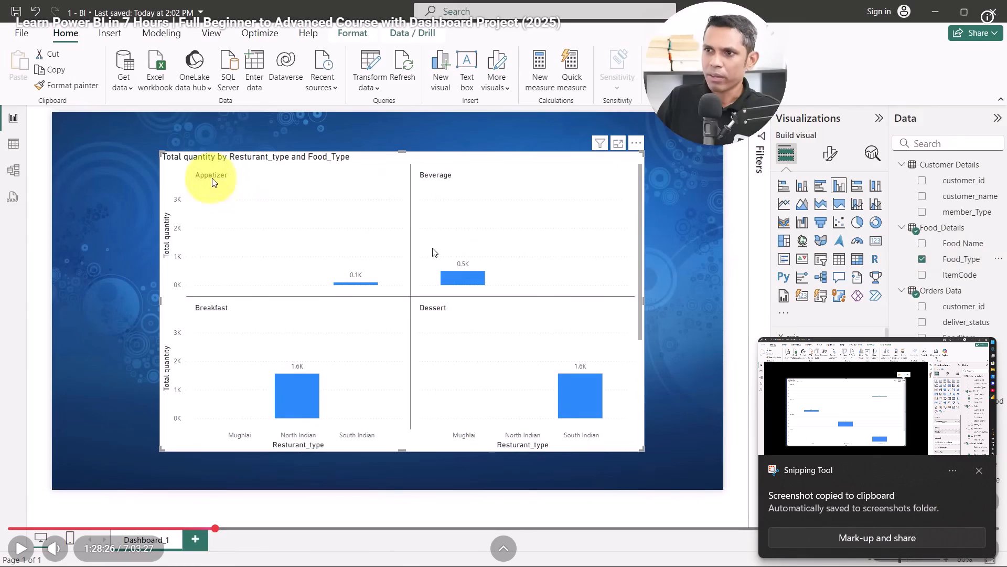
left_click(980, 471)
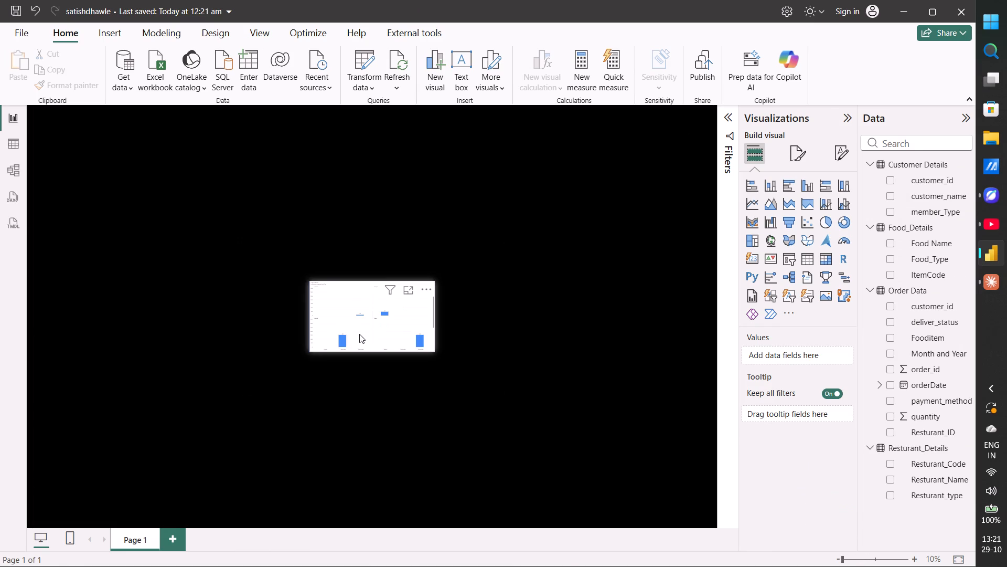
left_click(277, 176)
left_click(869, 562)
left_click(854, 563)
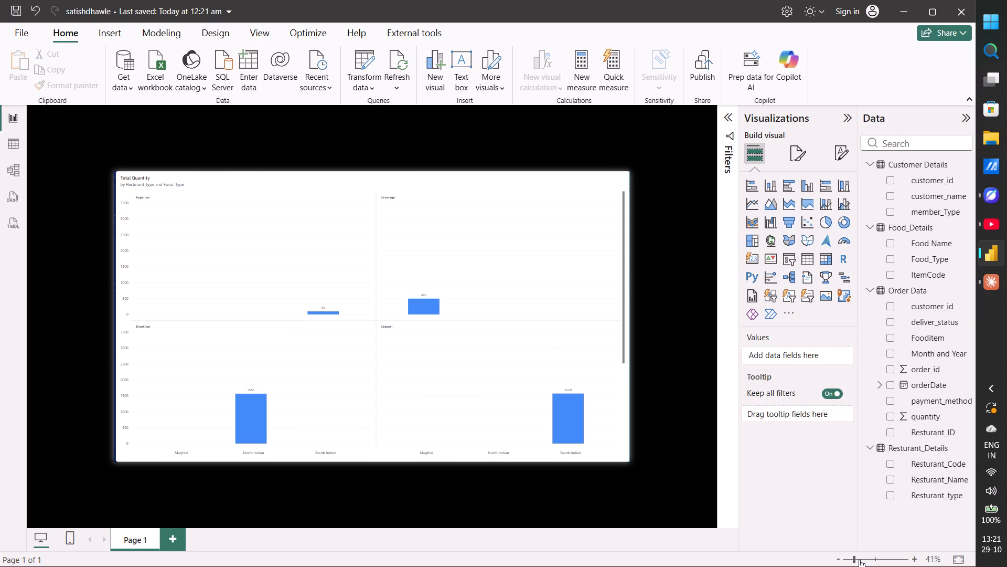
left_click(858, 559)
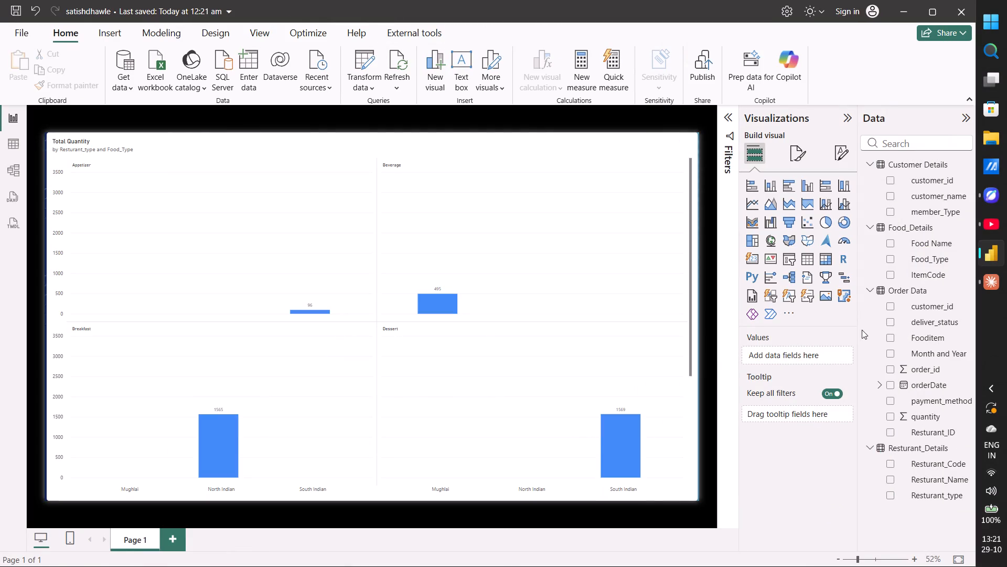
Review the column chart's field assignments and formatting options, switching its data labels off and back on.
left_click(623, 283)
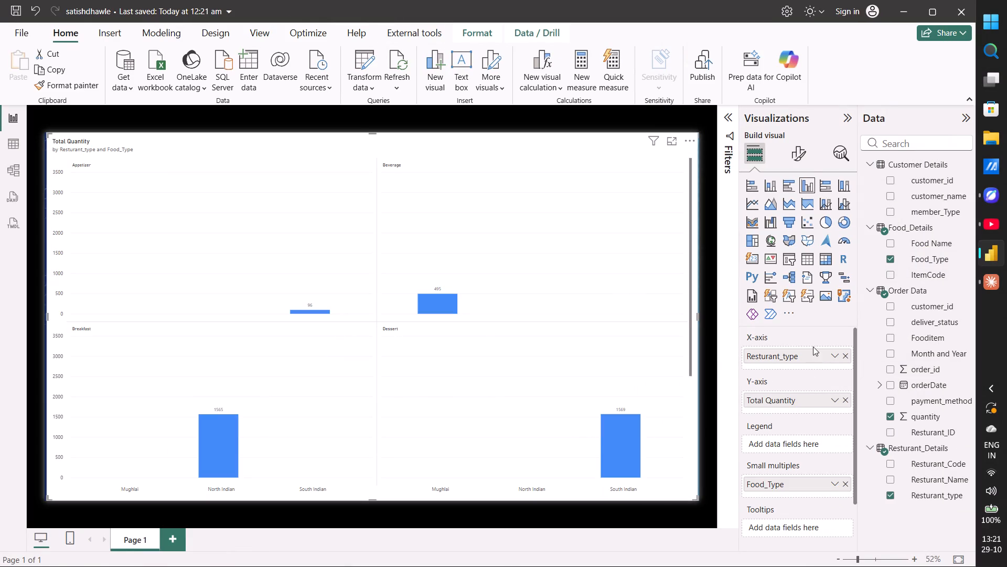
scroll(796, 434, "down", 3)
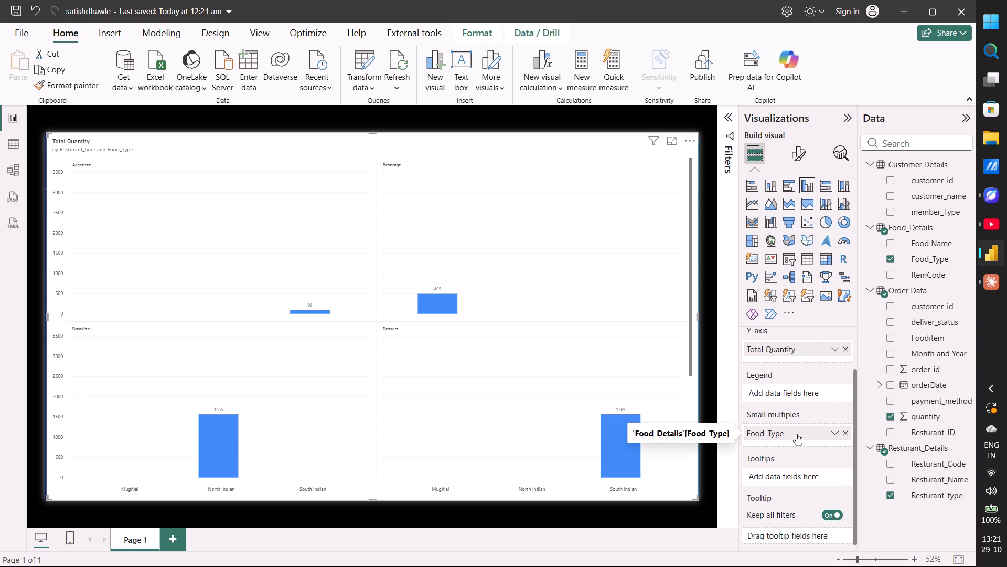
scroll(796, 434, "up", 2)
left_click(796, 159)
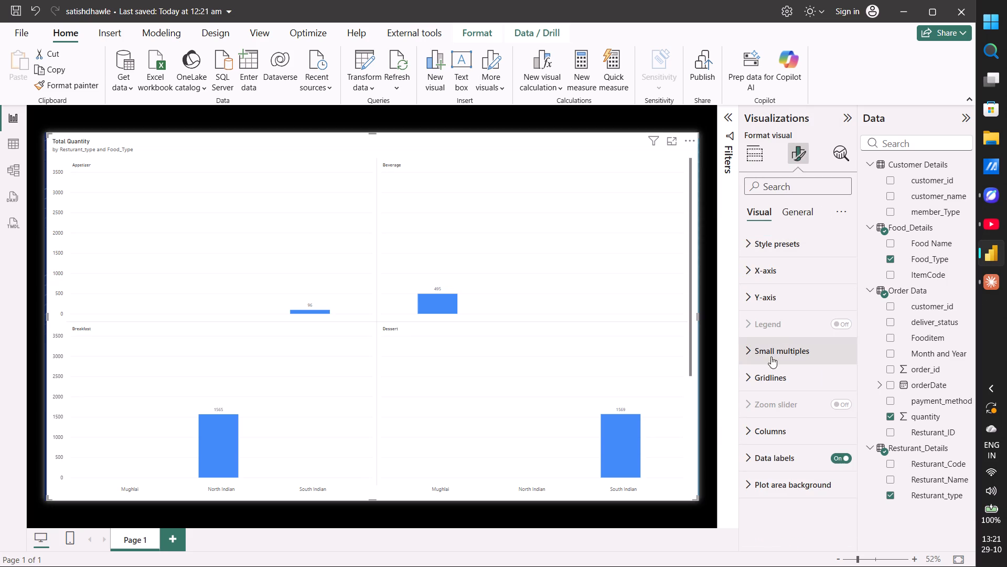
left_click(842, 456)
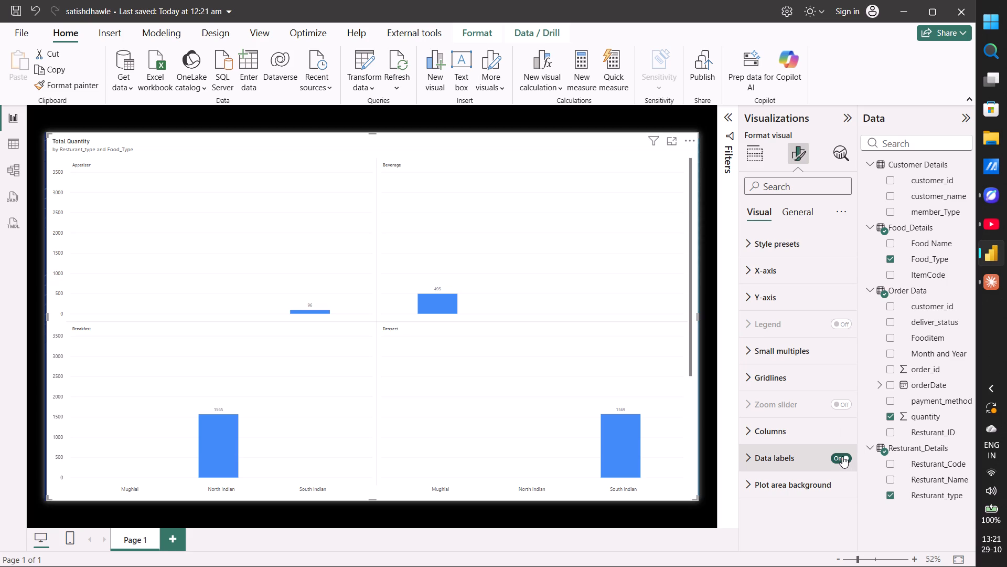
left_click(842, 456)
left_click(758, 151)
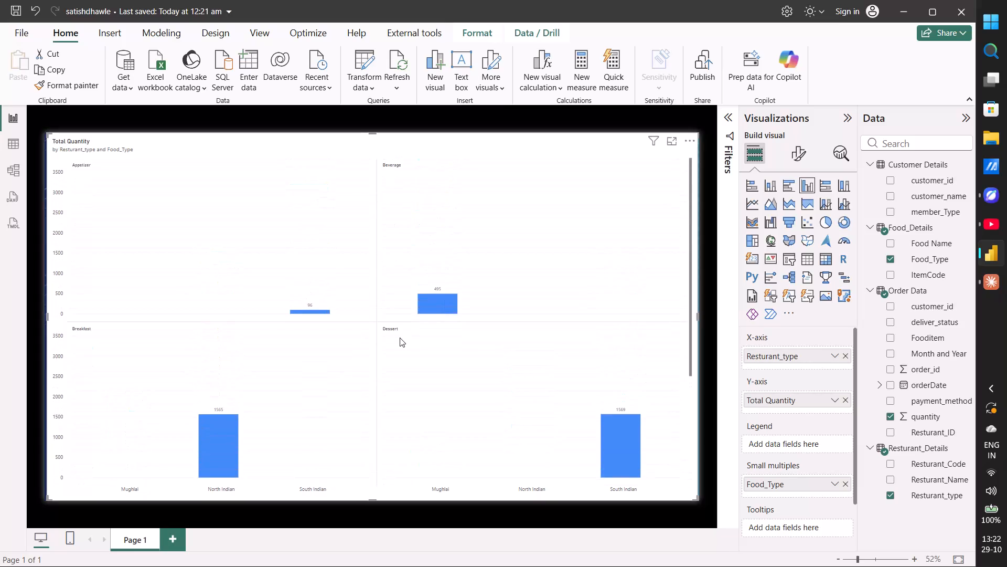
scroll(400, 338, "down", 7)
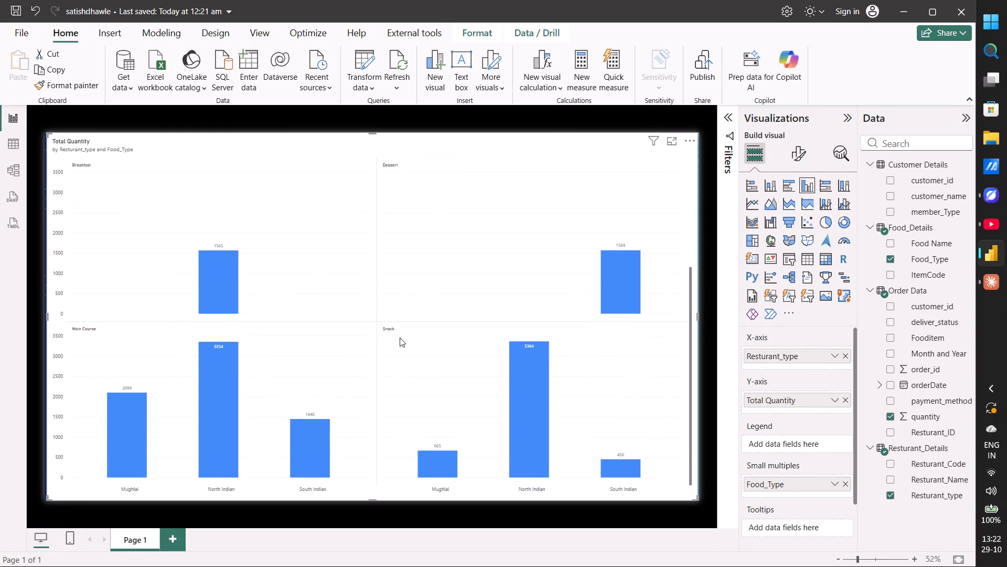
scroll(371, 375, "up", 6)
scroll(371, 375, "down", 1)
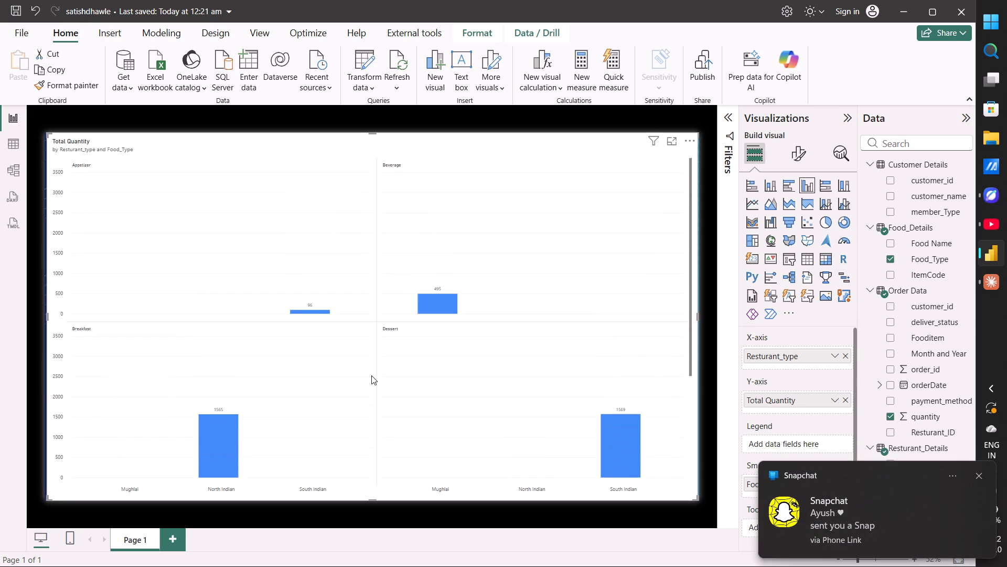
scroll(371, 375, "down", 4)
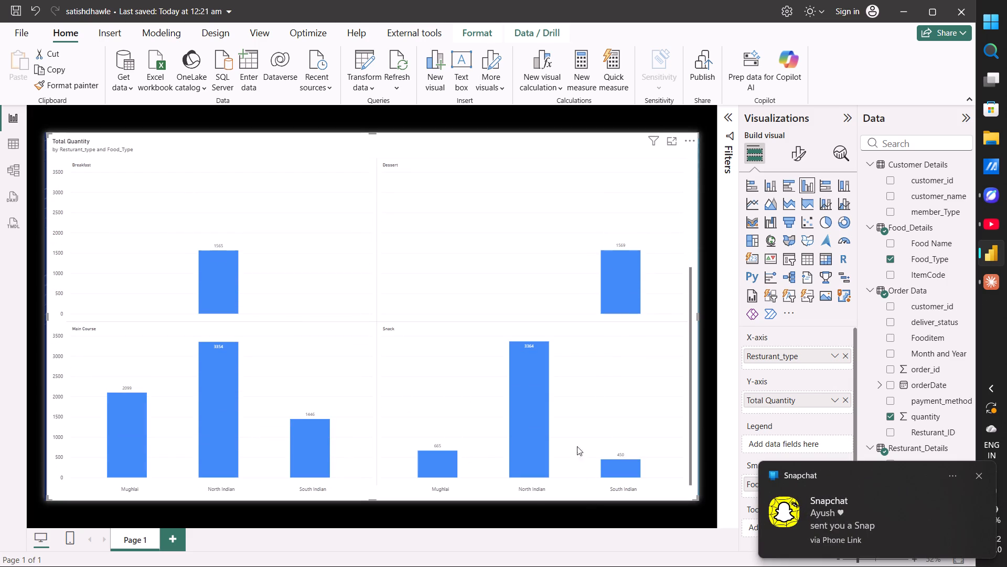
scroll(489, 388, "up", 7)
scroll(489, 388, "down", 2)
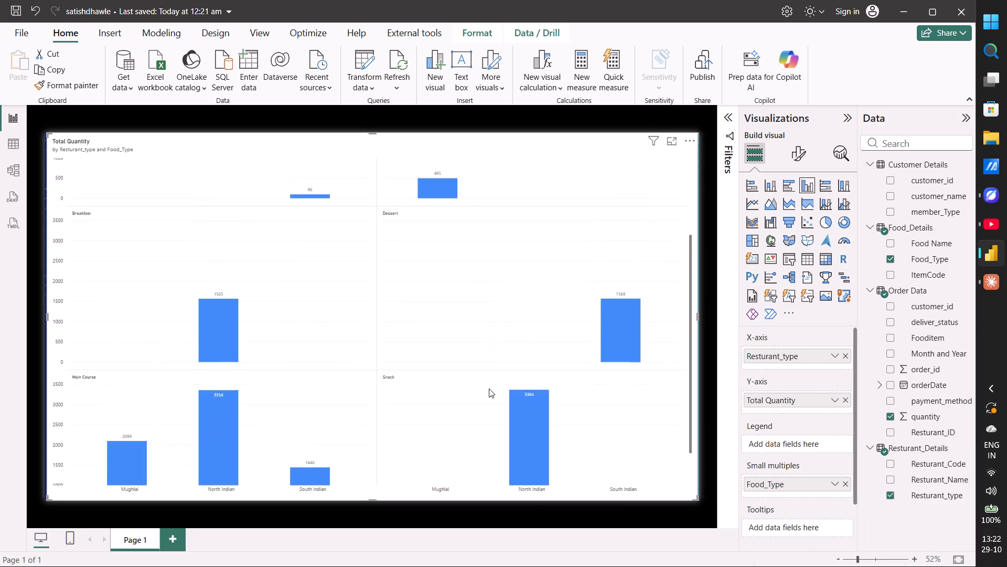
scroll(489, 388, "down", 2)
scroll(489, 388, "up", 4)
scroll(489, 388, "down", 5)
scroll(489, 388, "right", 1)
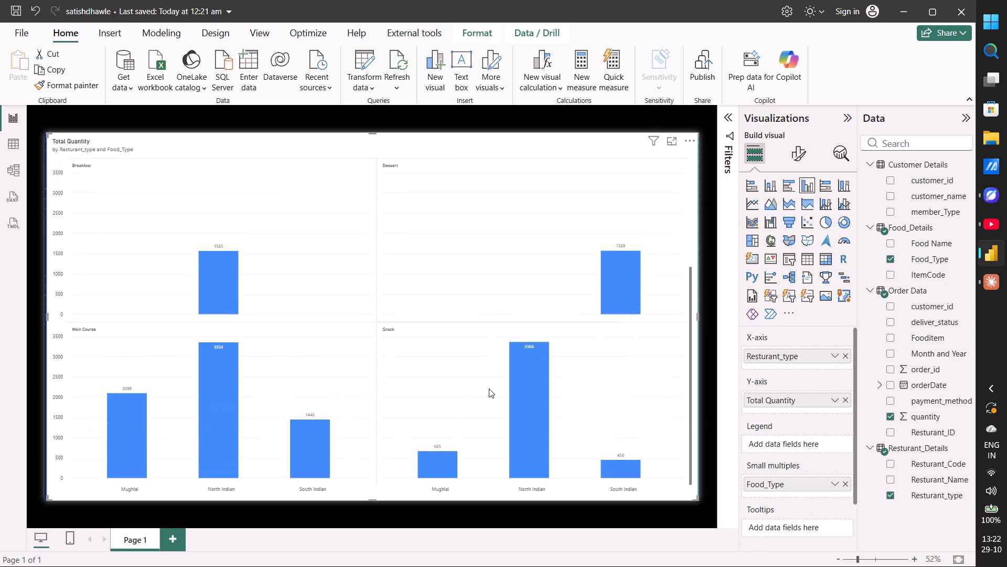
scroll(489, 388, "right", 1)
View the underlying records of the North Indian column in the Snack panel, return to the report, and check the column's available options.
left_click(533, 362)
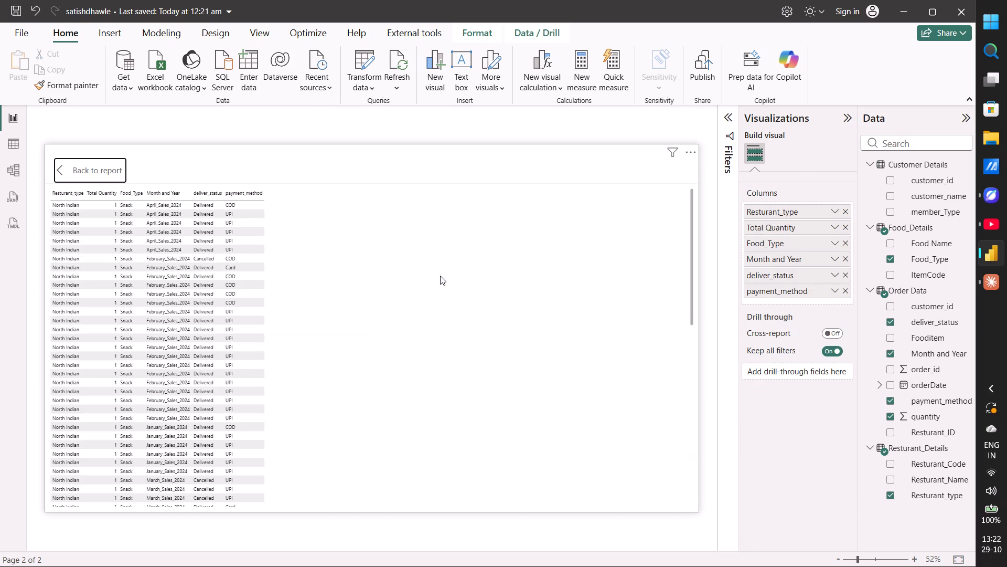
left_click(65, 169)
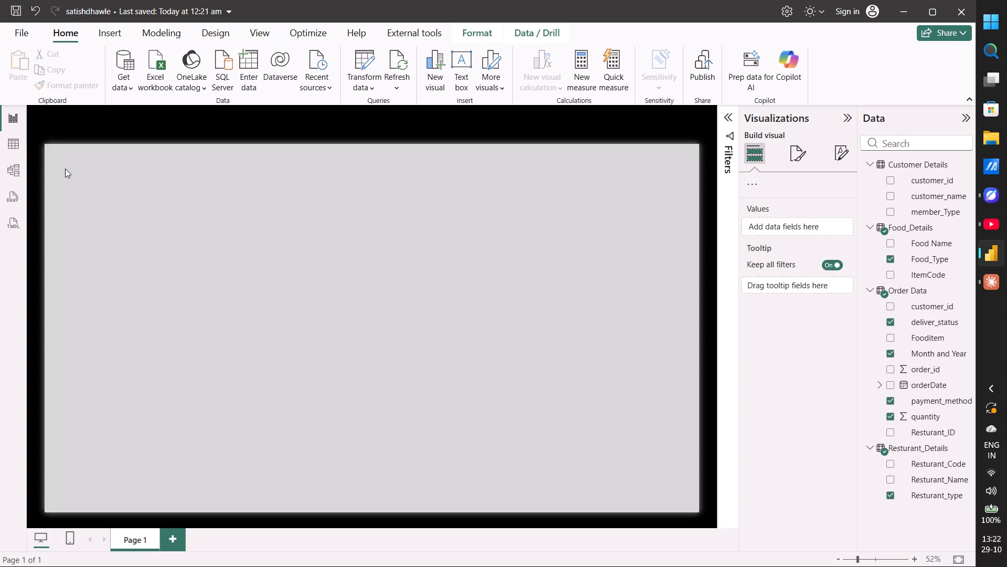
scroll(531, 428, "down", 5)
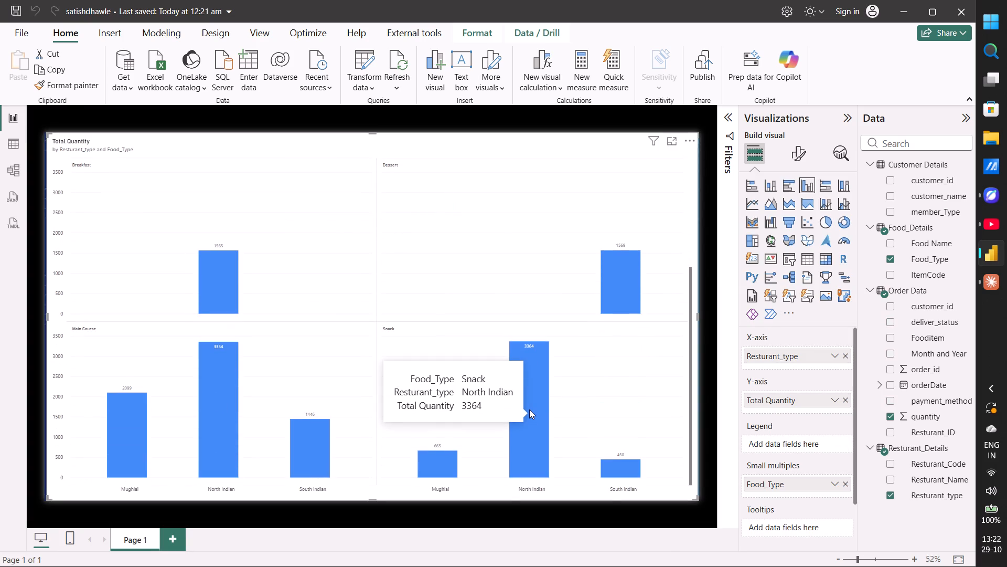
right_click(529, 409)
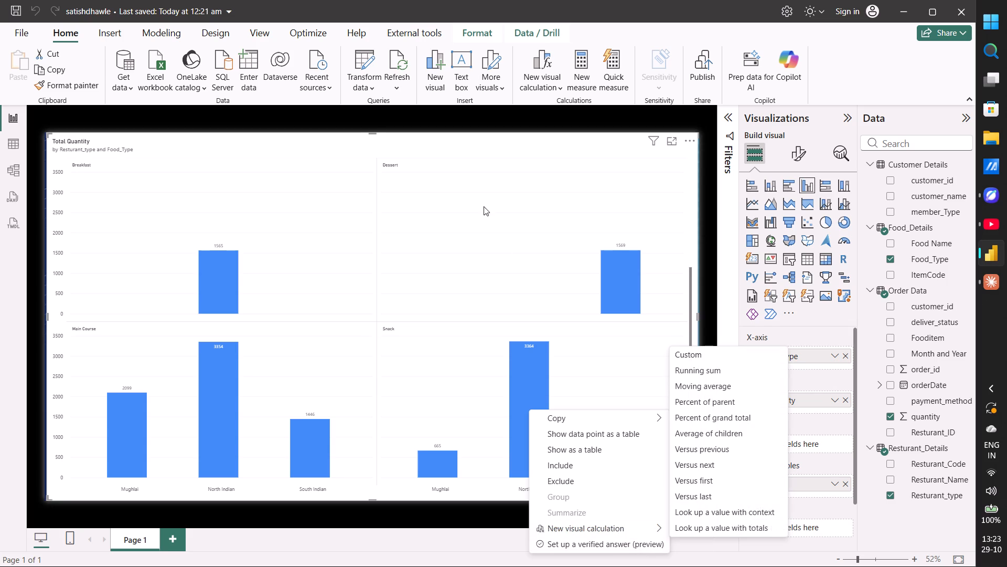
left_click(468, 329)
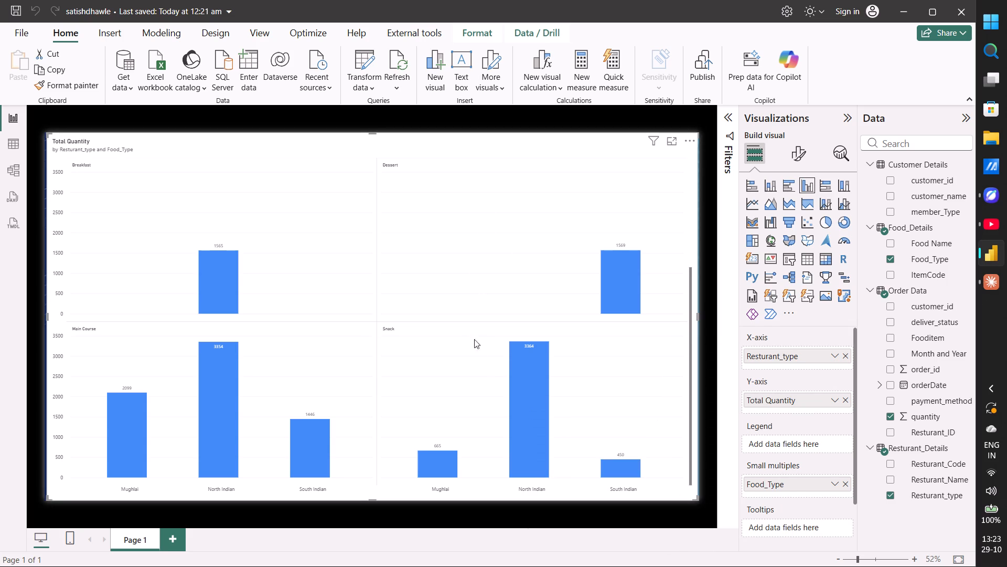
Look over the food-type panels again and play the tutorial video briefly to compare its chart.
scroll(476, 379, "up", 4)
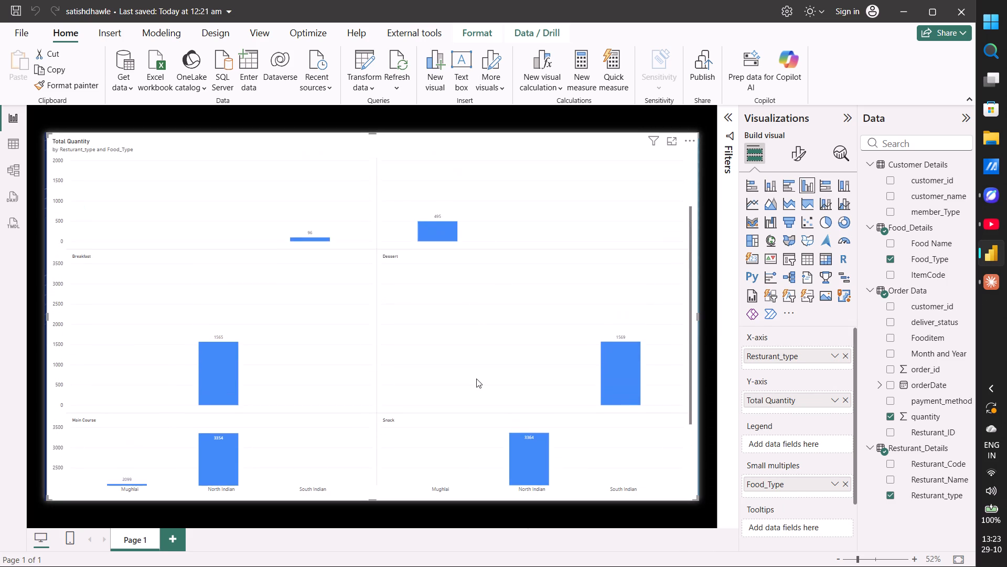
scroll(476, 379, "up", 3)
scroll(476, 379, "down", 5)
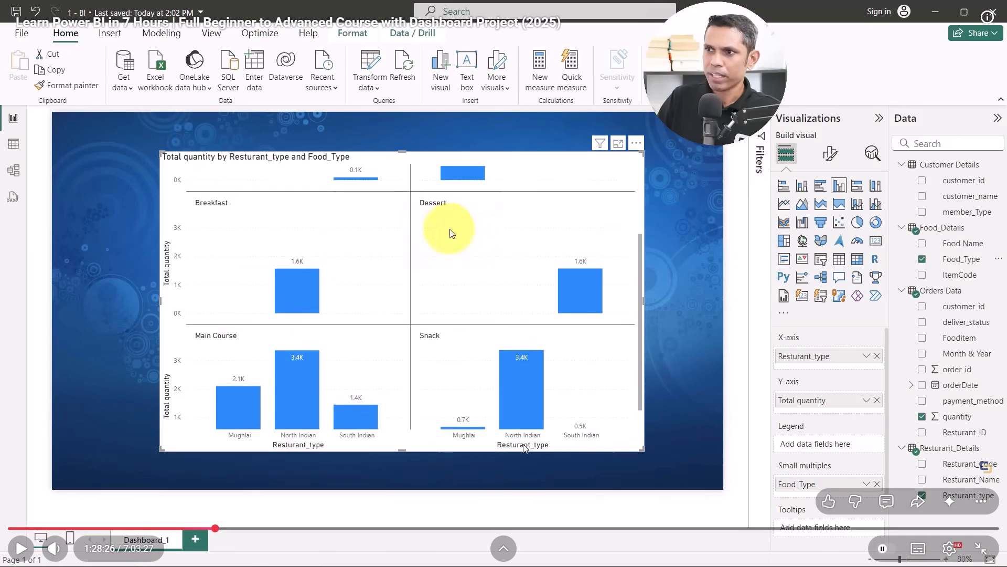
left_click(523, 444)
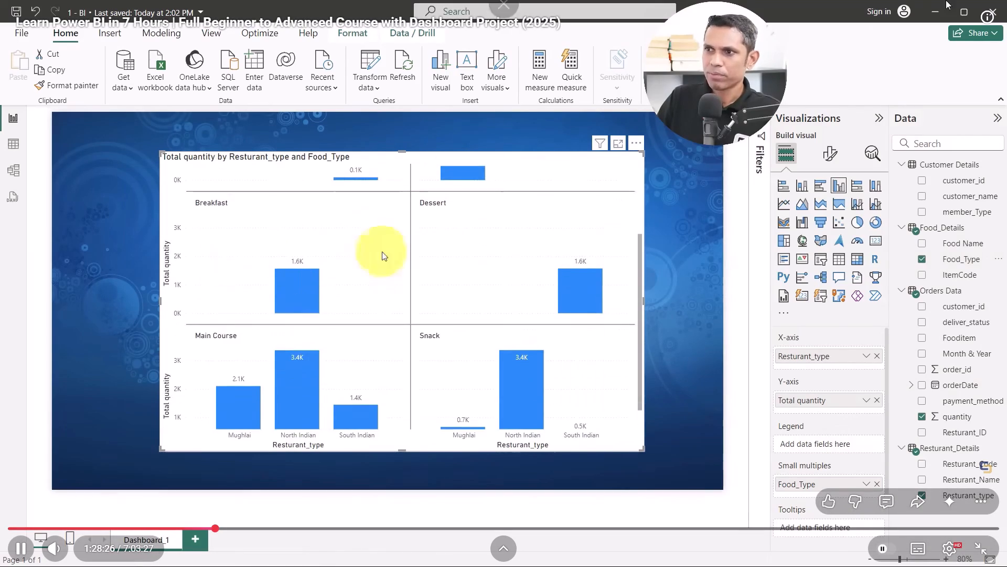
left_click(638, 224)
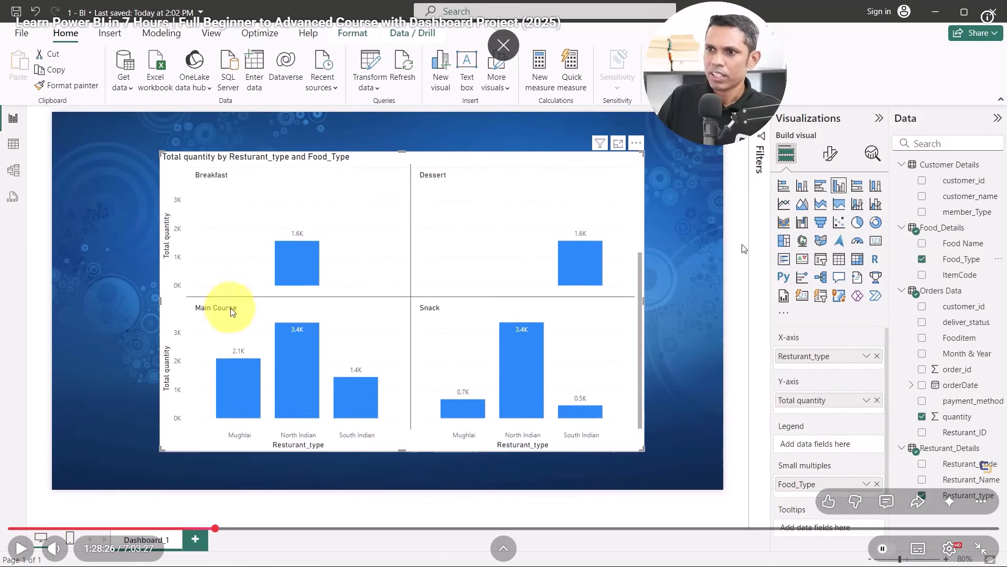
Switch to Power BI, save the report, and close the application with its changes saved.
left_click(997, 257)
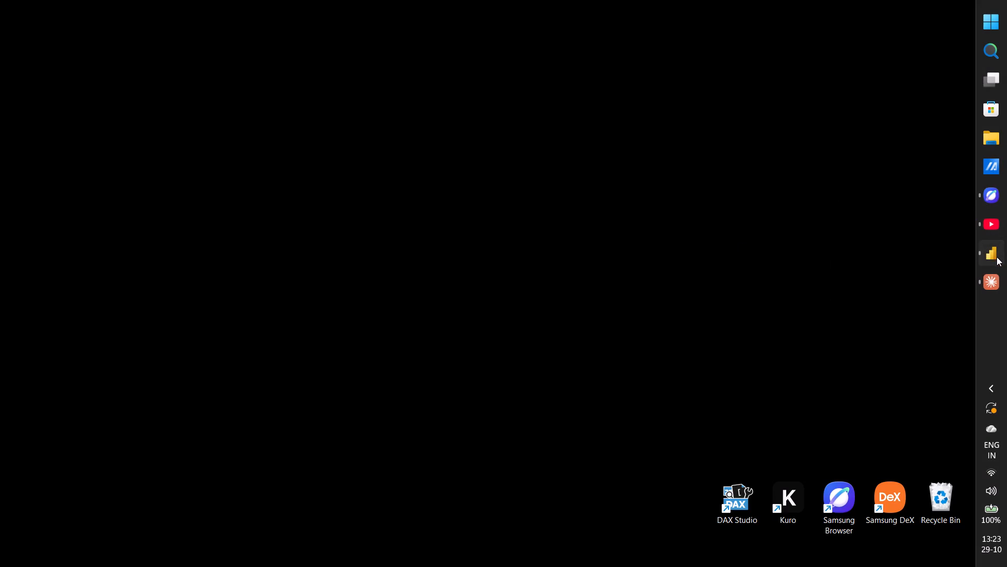
key("ctrl+s")
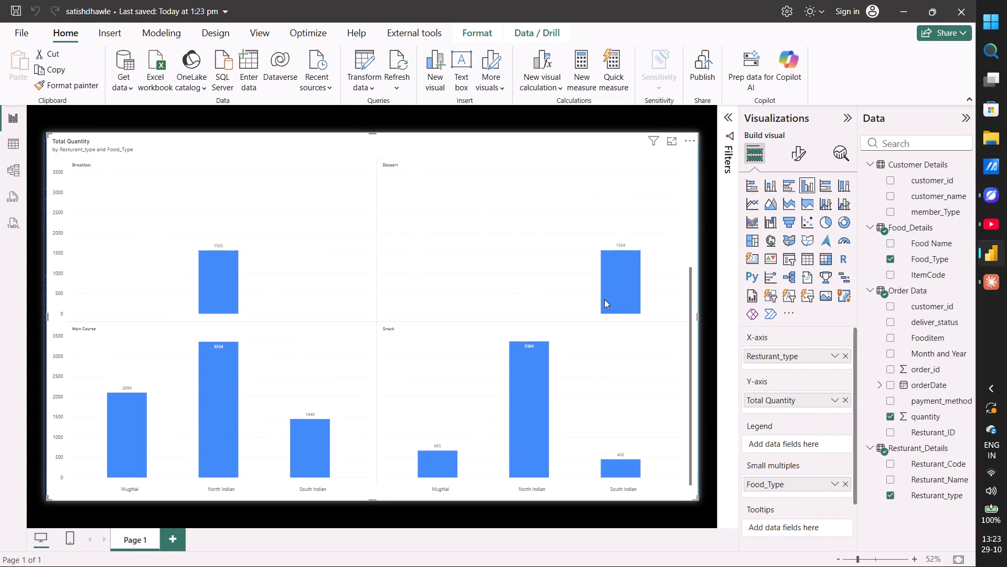
left_click(965, 10)
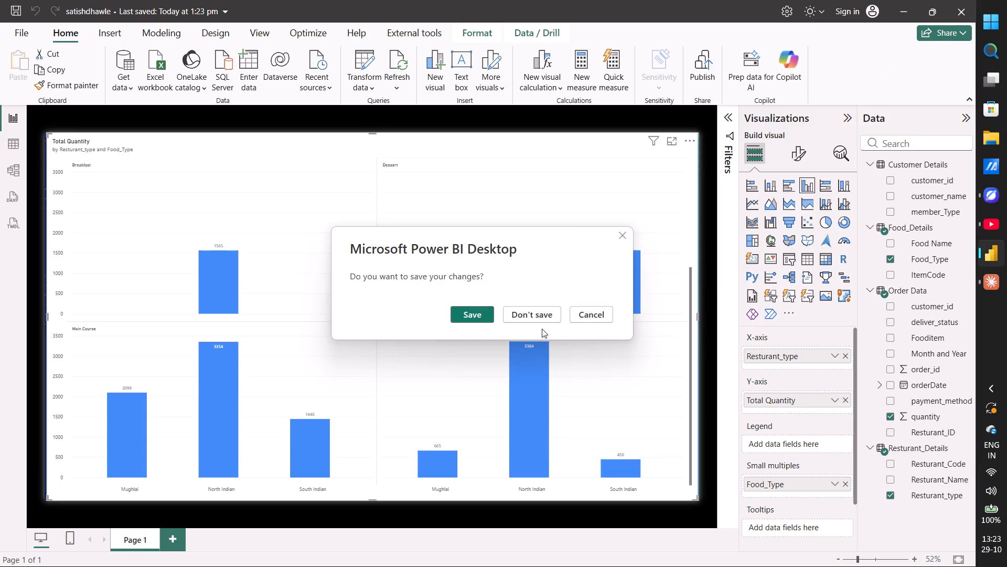
left_click(485, 311)
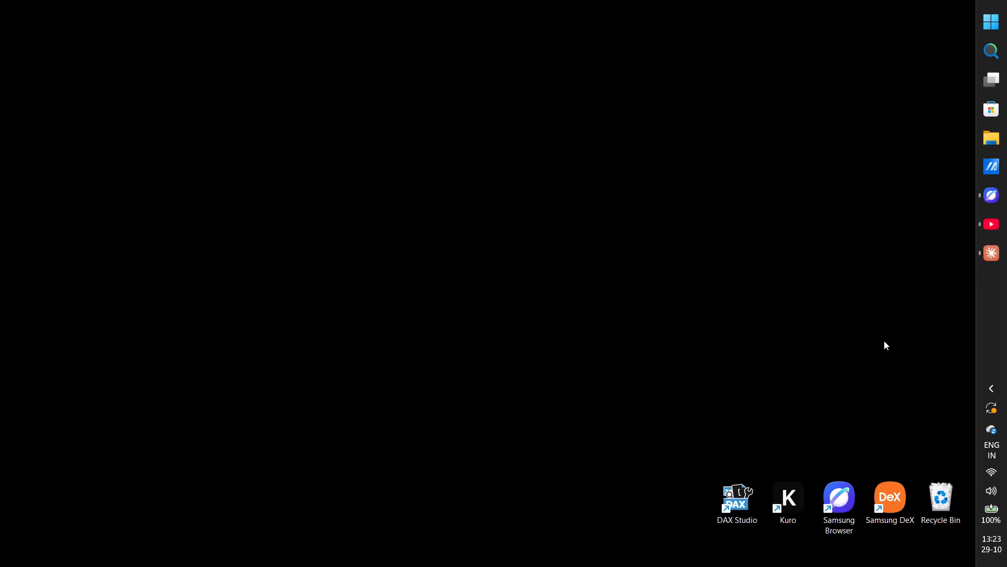
Open the pending Windows update restart options.
left_click(994, 406)
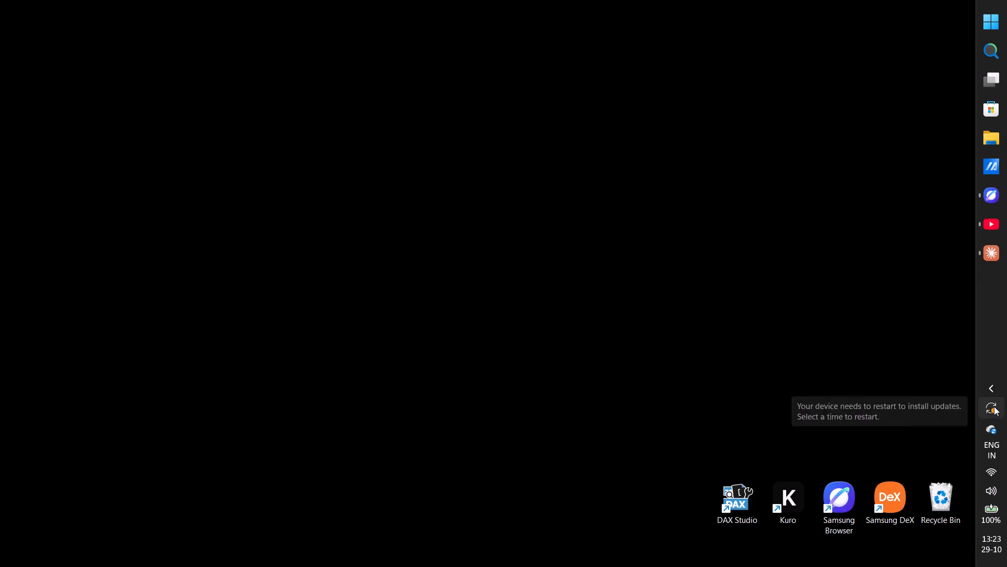